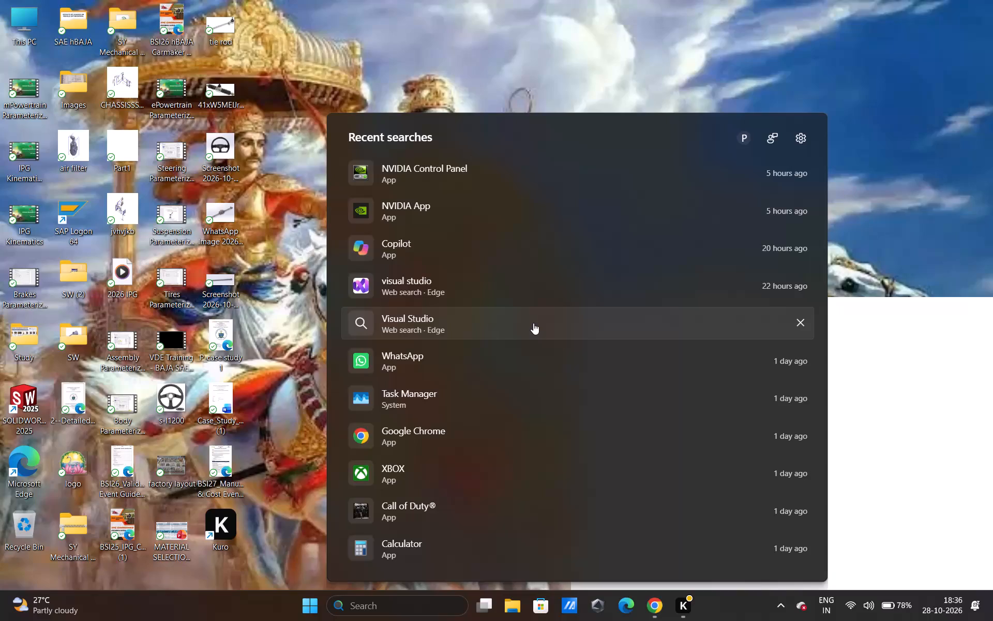
Find PowerPoint with the search "prese", launch it and open the recent presentation MANUFACTURING OF STEERING SUBSYSTEM.
{"action": "type", "text": "pr"}
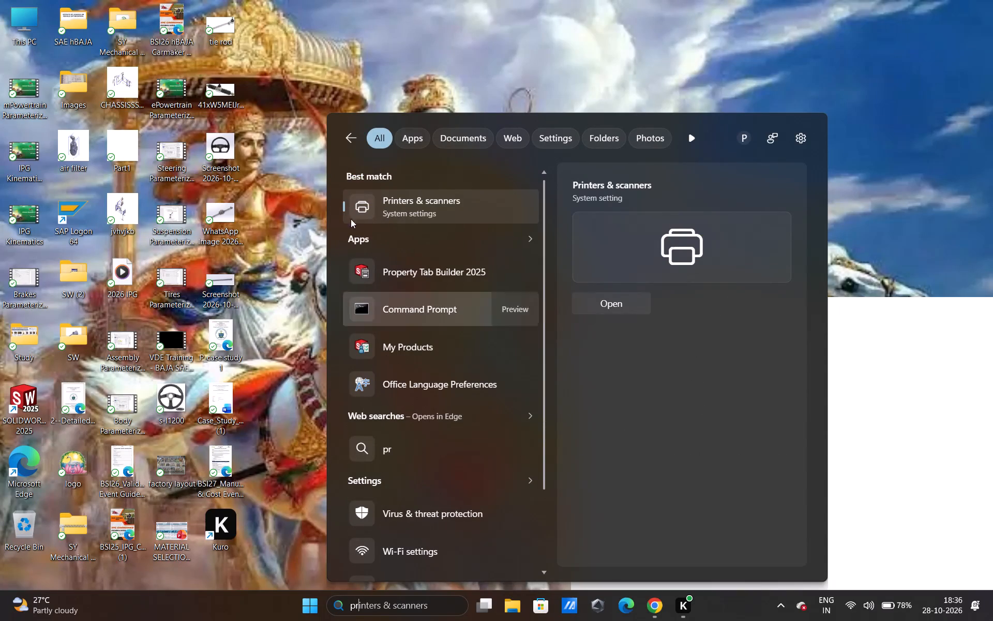
{"action": "type", "text": "ese"}
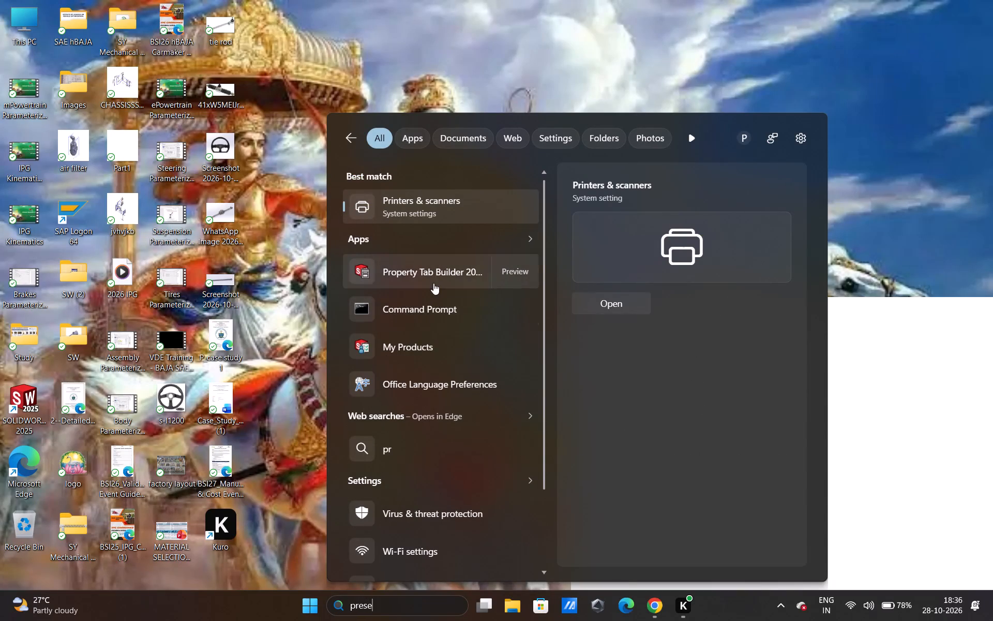
{"action": "left_click", "coordinate": [618, 297]}
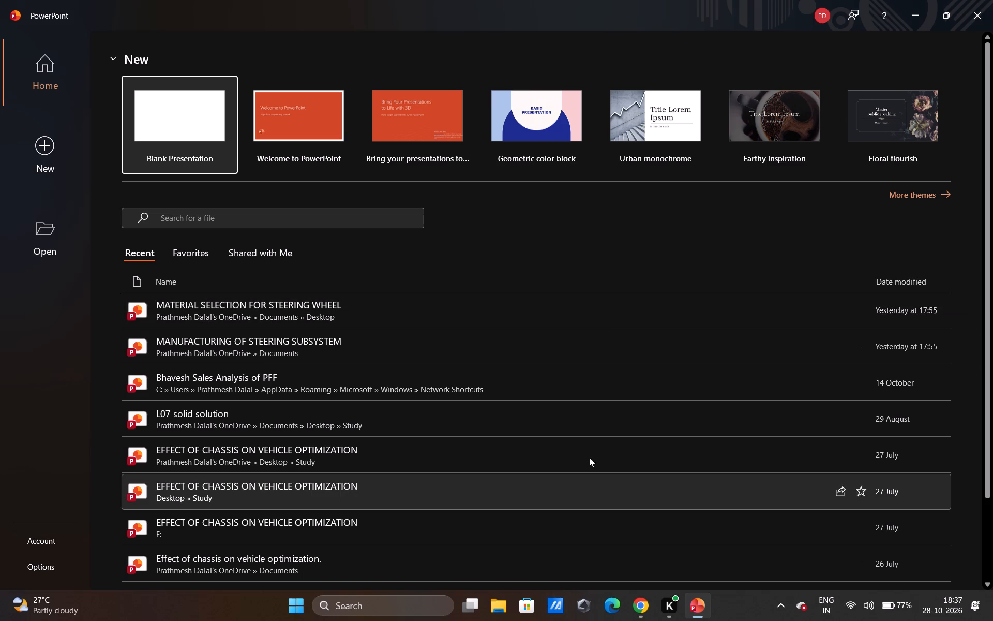
{"action": "double_click", "coordinate": [584, 340]}
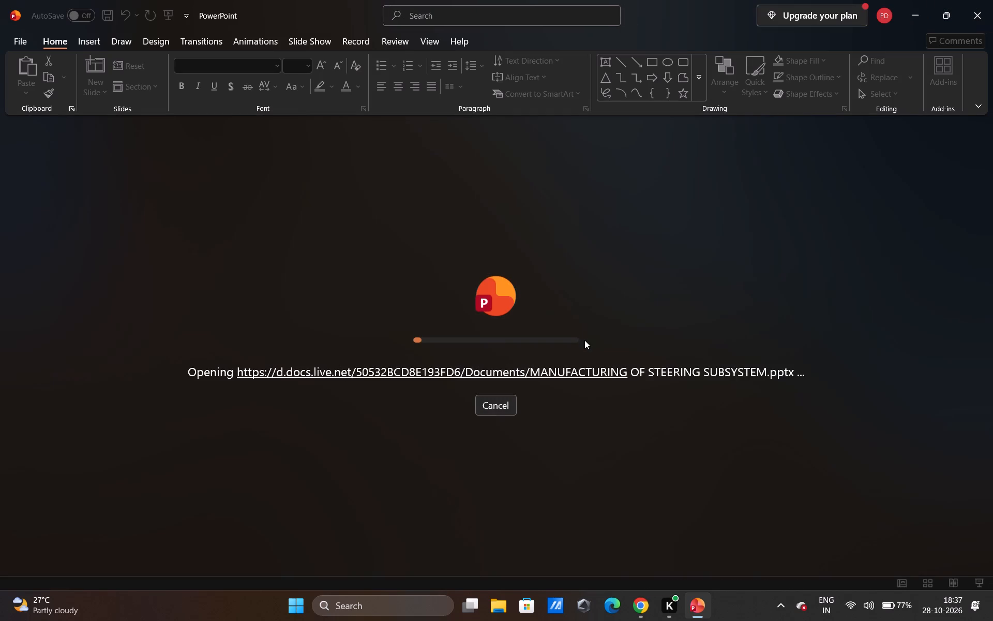
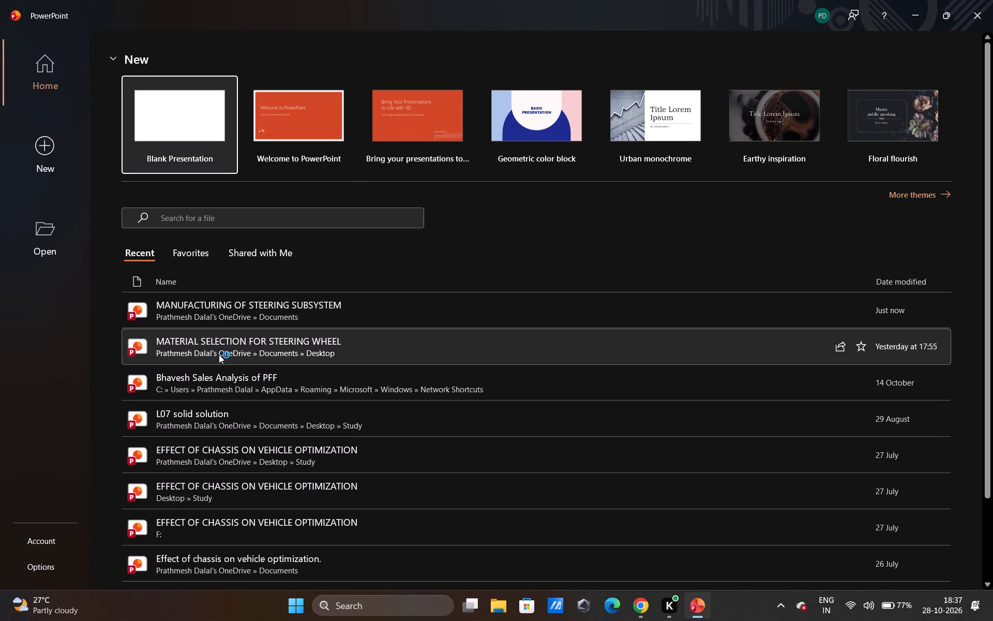
Open the recent presentation MATERIAL SELECTION FOR STEERING WHEEL.
{"action": "left_click_drag", "start_coordinate": [246, 310], "coordinate": [245, 353]}
{"action": "double_click", "coordinate": [247, 345]}
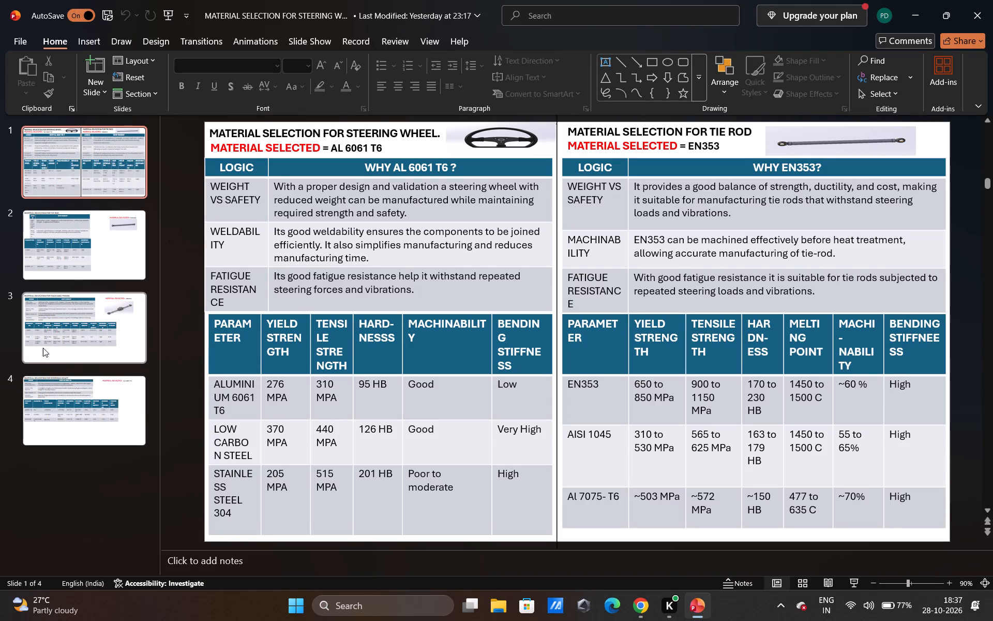
Delete the separate MATERIAL SELECTION FOR TIE ROD slide, slide 2.
{"action": "right_click", "coordinate": [46, 241]}
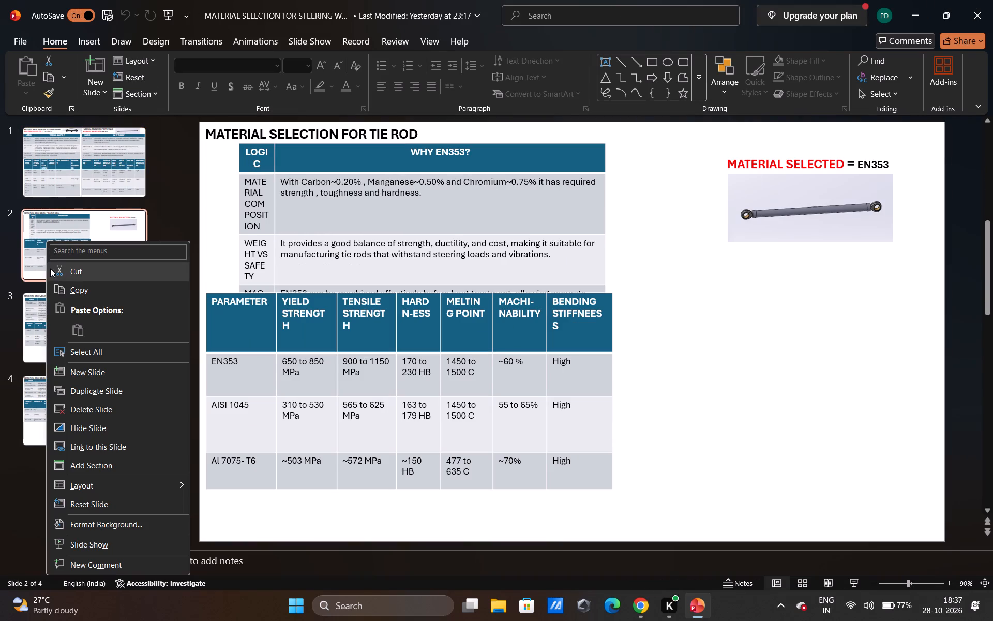
{"action": "left_click", "coordinate": [81, 415]}
Set the MATERIAL SELECTION FOR RACK AND PINION title's font size to 15, matching the steering wheel title on slide 1.
{"action": "left_click", "coordinate": [88, 260]}
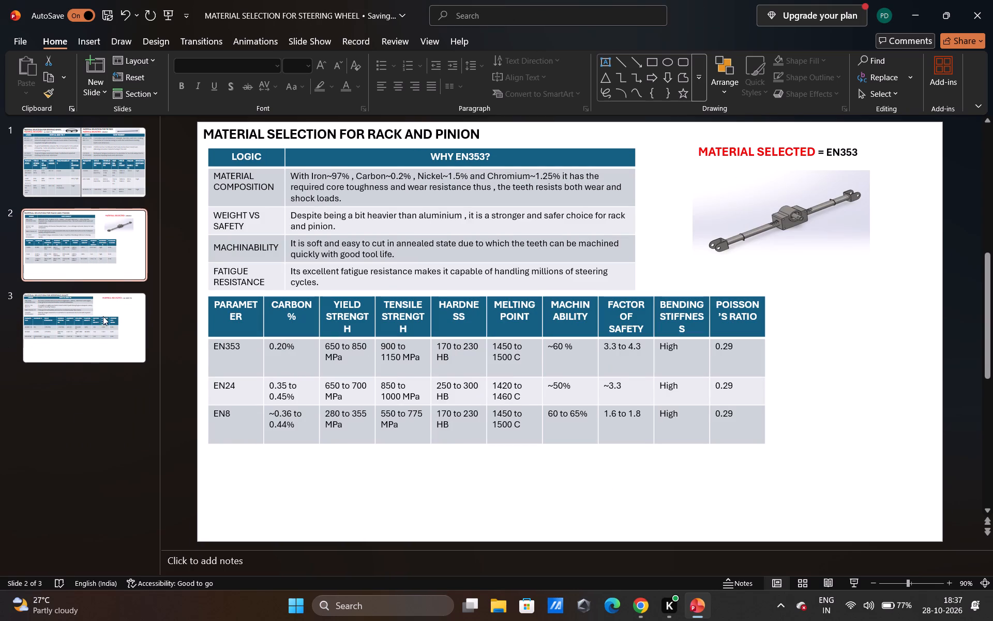
{"action": "left_click", "coordinate": [106, 272]}
{"action": "left_click", "coordinate": [133, 153]}
{"action": "left_click_drag", "start_coordinate": [249, 131], "coordinate": [309, 127]}
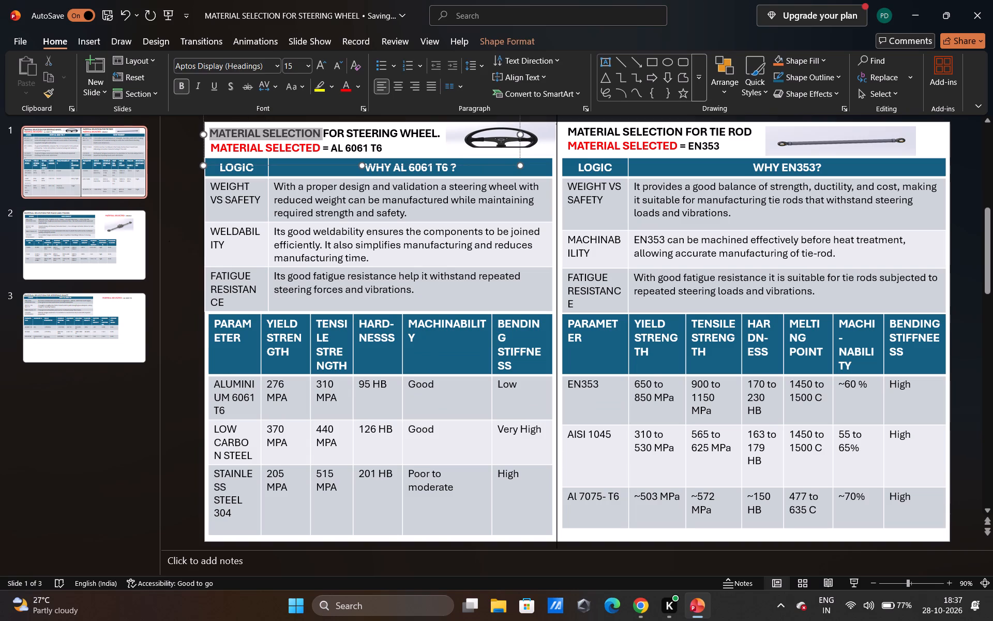
{"action": "left_click_drag", "start_coordinate": [309, 127], "coordinate": [433, 139]}
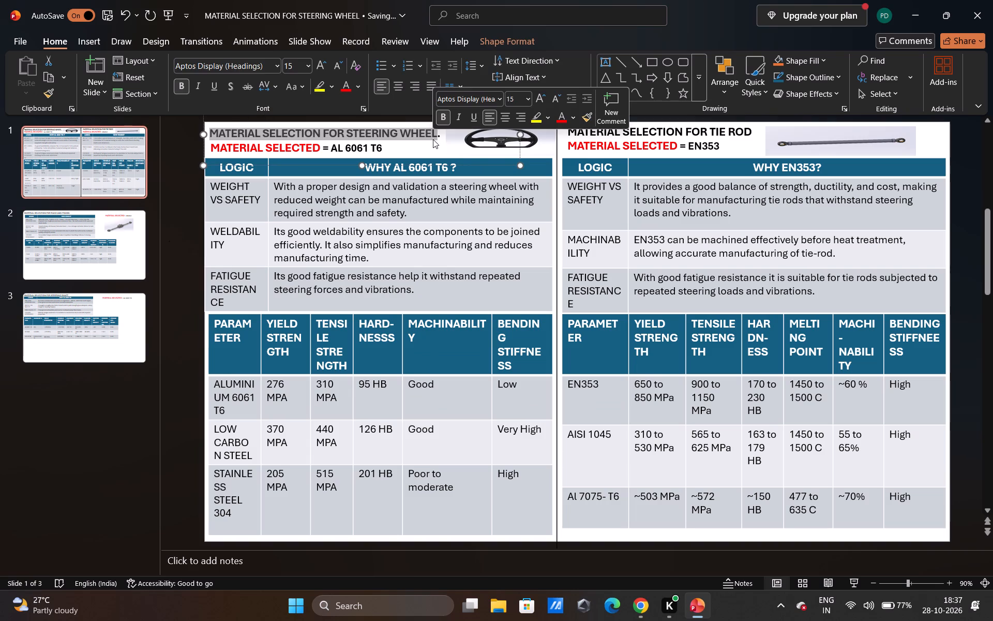
{"action": "left_click", "coordinate": [116, 244]}
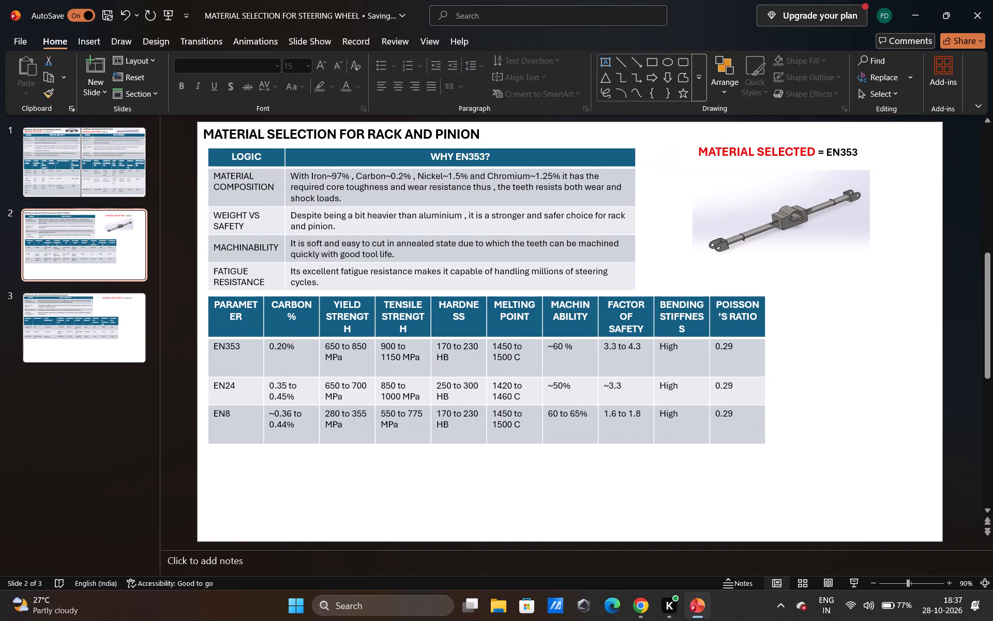
{"action": "left_click_drag", "start_coordinate": [207, 138], "coordinate": [472, 143]}
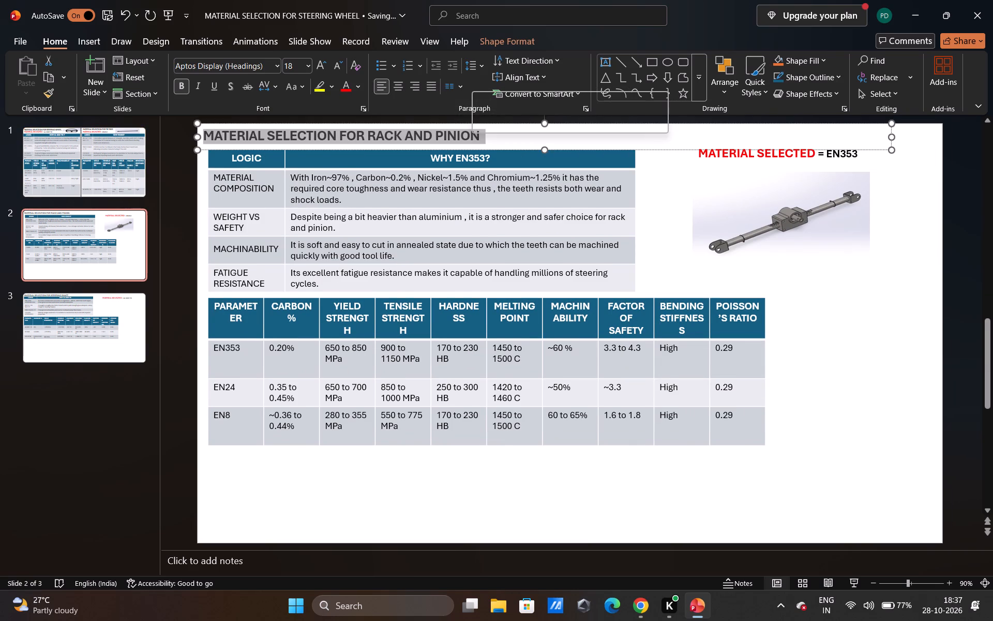
{"action": "left_click", "coordinate": [552, 107]}
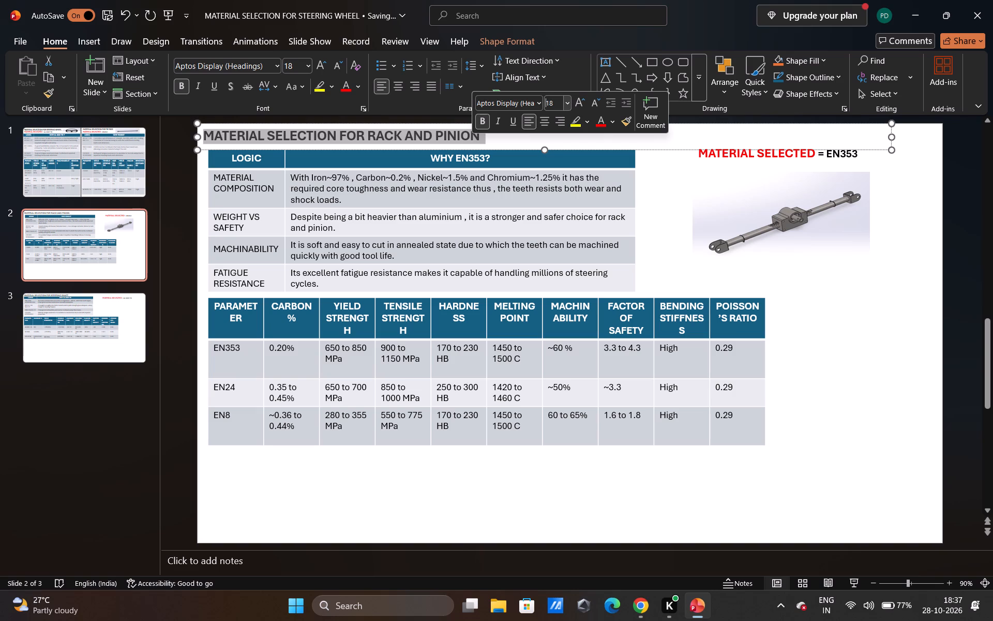
{"action": "type", "text": "15"}
{"action": "key", "text": "Return"}
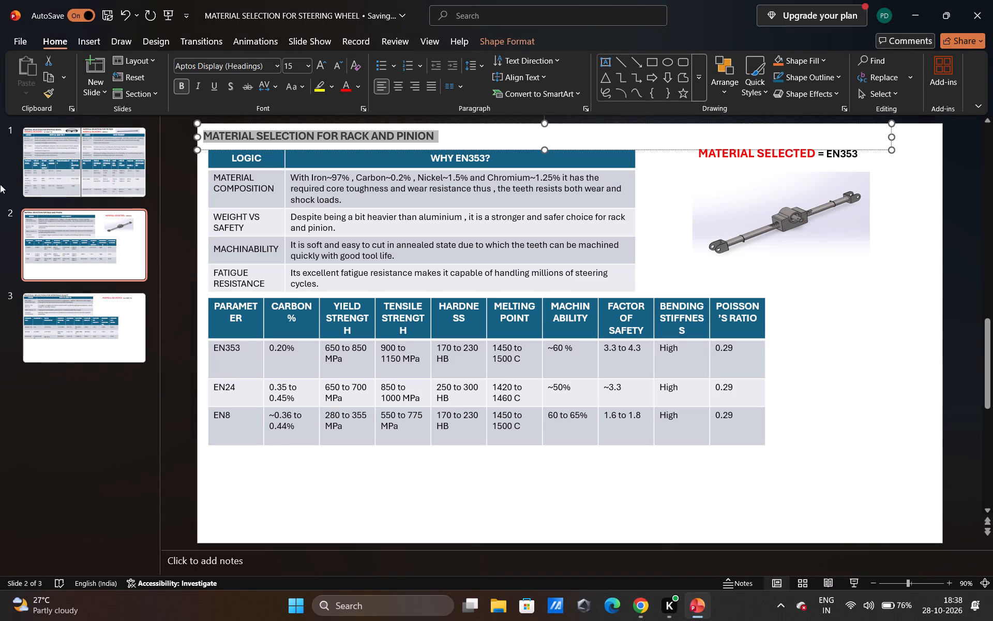
Check the header, description and label font sizes in slide 1's steering wheel LOGIC table, and return to the rack and pinion slide.
{"action": "left_click", "coordinate": [66, 178]}
{"action": "left_click_drag", "start_coordinate": [245, 171], "coordinate": [242, 171]}
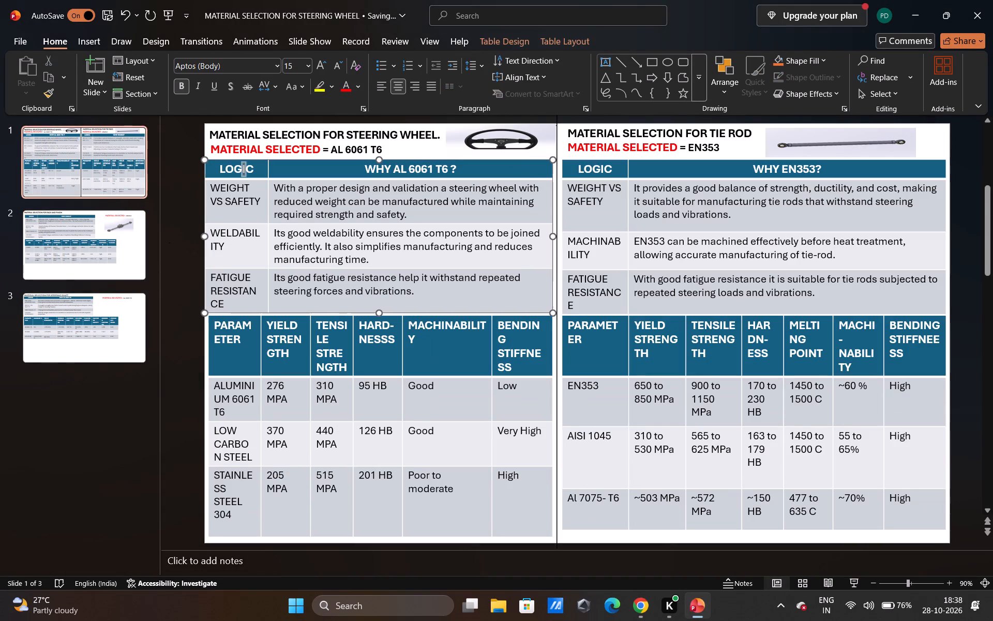
{"action": "left_click_drag", "start_coordinate": [242, 171], "coordinate": [225, 167]}
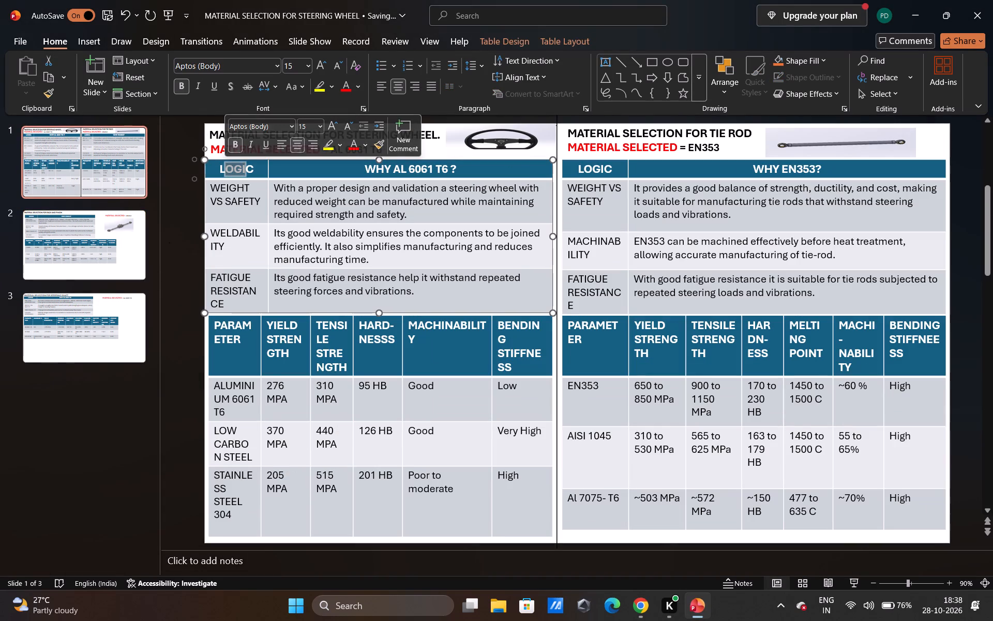
{"action": "left_click_drag", "start_coordinate": [277, 189], "coordinate": [320, 197]}
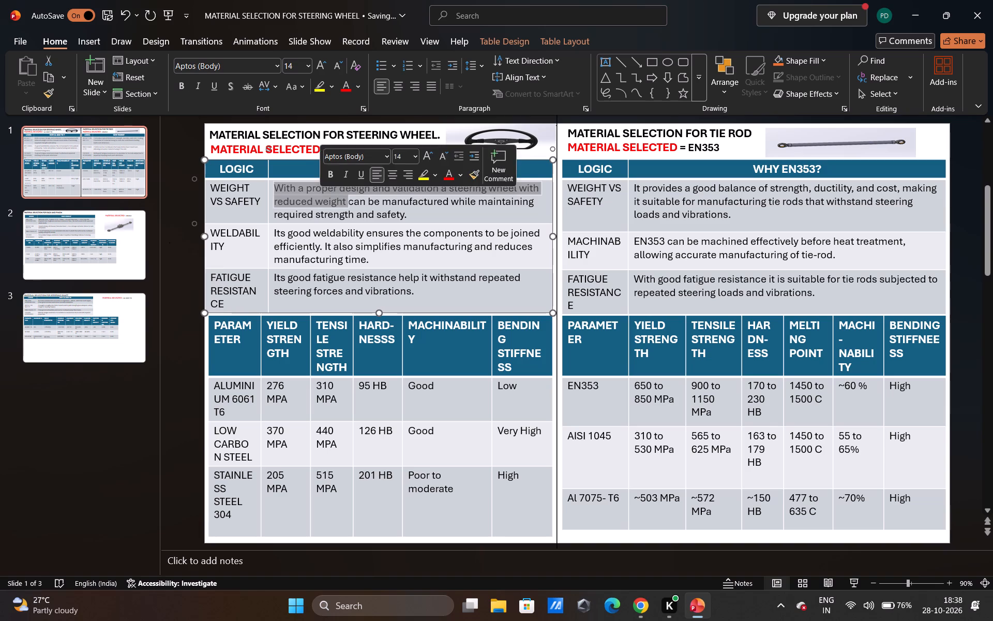
{"action": "left_click_drag", "start_coordinate": [252, 192], "coordinate": [232, 186]}
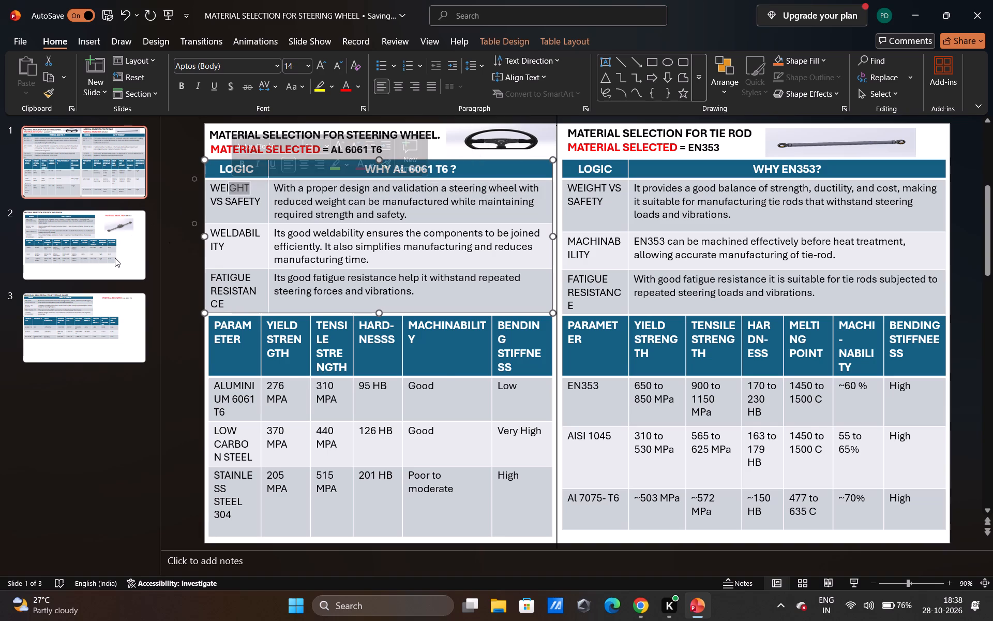
{"action": "left_click", "coordinate": [115, 258]}
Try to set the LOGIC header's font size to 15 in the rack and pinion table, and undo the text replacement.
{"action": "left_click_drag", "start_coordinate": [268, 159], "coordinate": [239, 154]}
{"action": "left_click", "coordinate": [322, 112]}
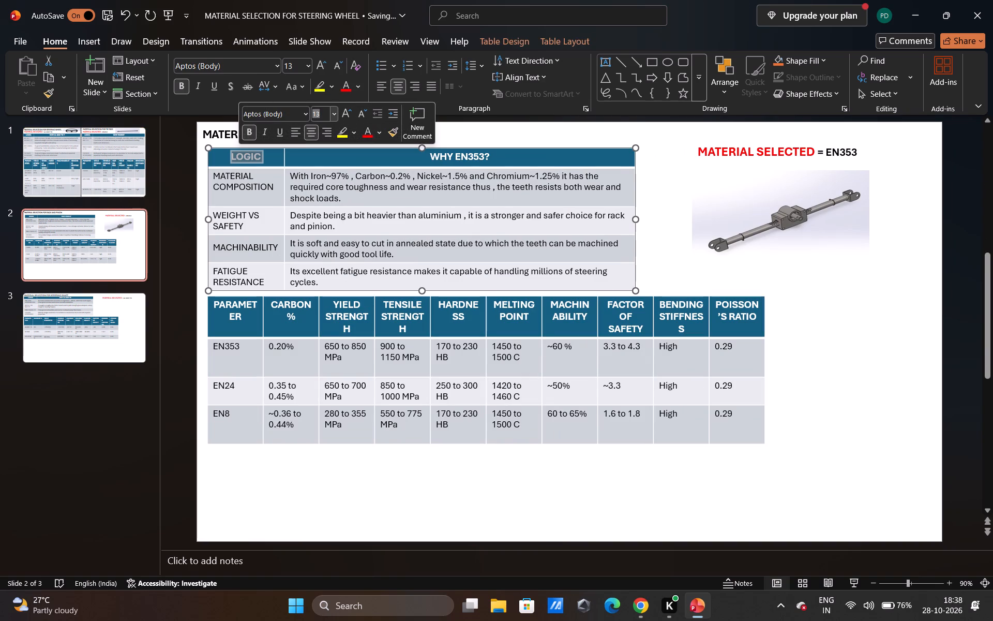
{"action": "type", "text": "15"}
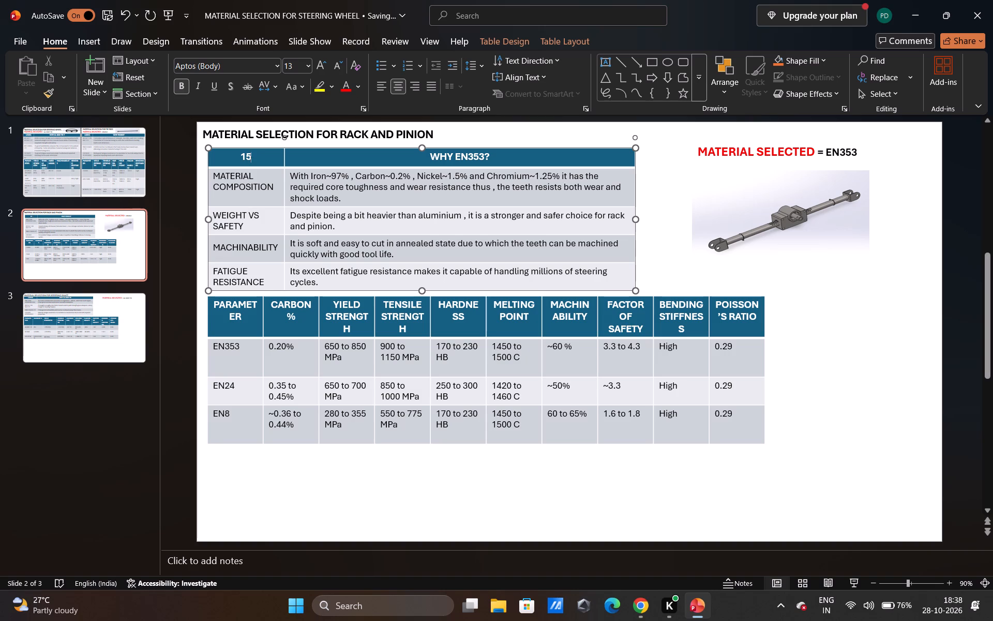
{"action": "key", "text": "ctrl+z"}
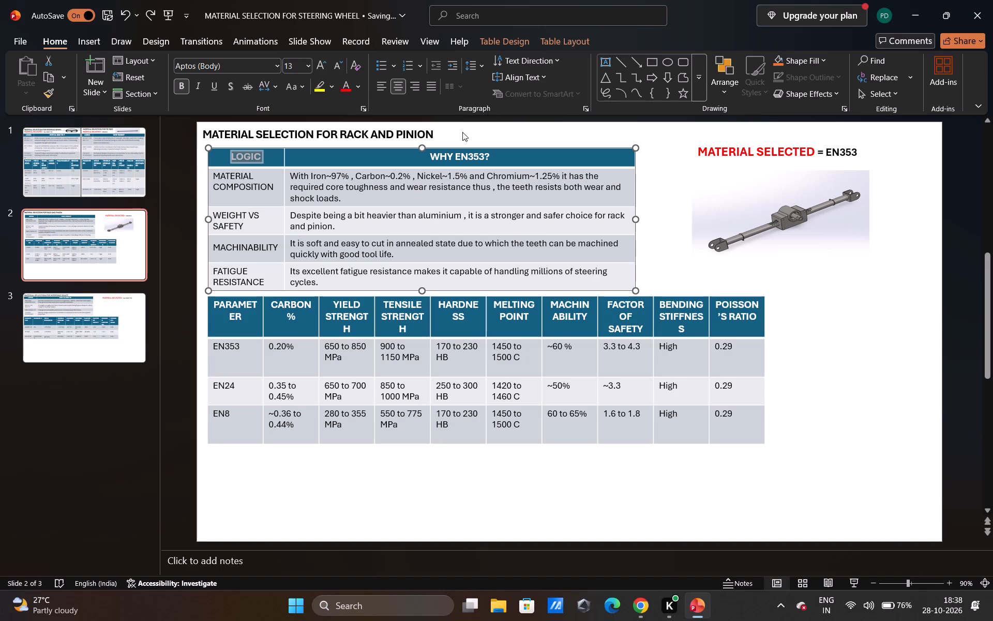
Set the font size of the rack and pinion table's LOGIC and WHY EN353? header row to 15.
{"action": "left_click", "coordinate": [524, 163]}
{"action": "left_click_drag", "start_coordinate": [515, 154], "coordinate": [385, 152]}
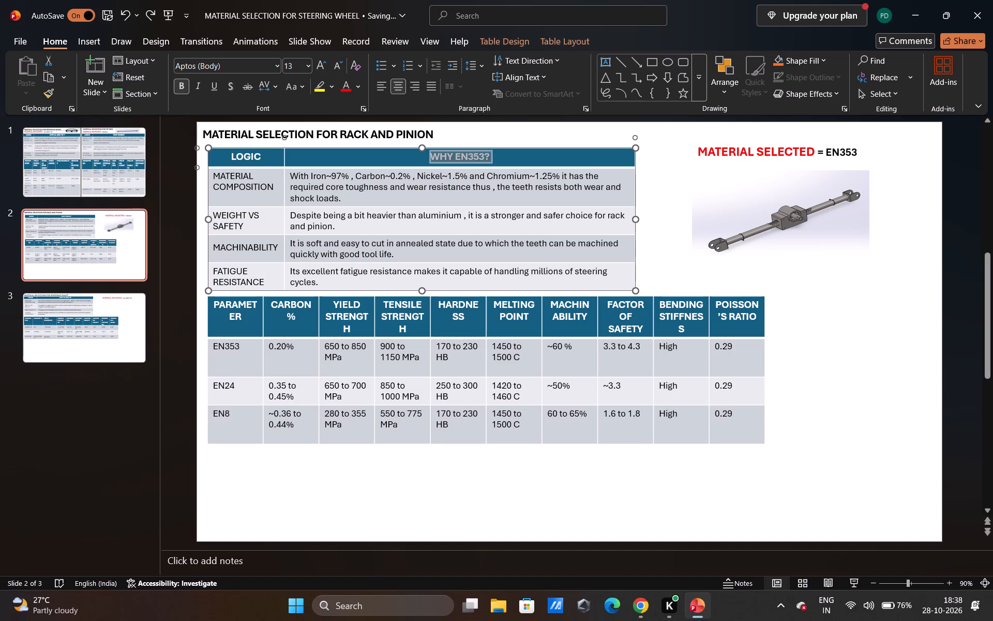
{"action": "left_click_drag", "start_coordinate": [385, 152], "coordinate": [253, 146]}
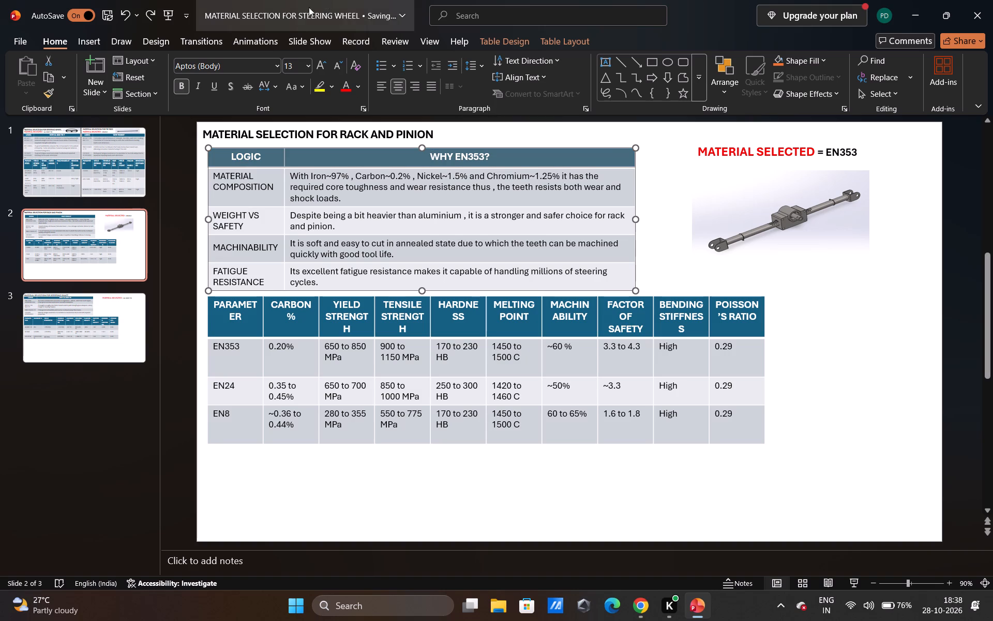
{"action": "left_click", "coordinate": [294, 67]}
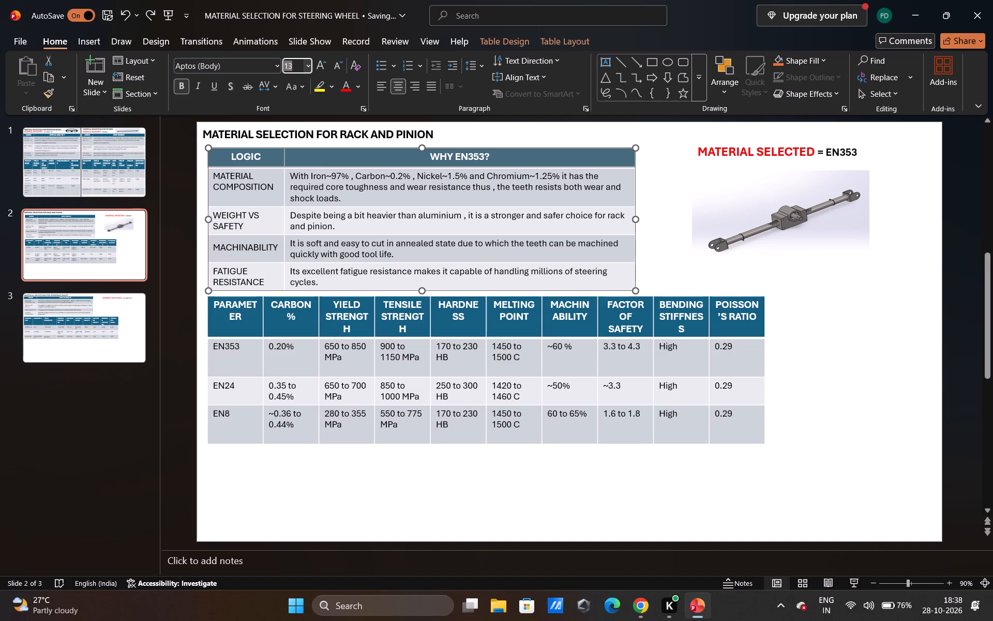
{"action": "type", "text": "15"}
{"action": "key", "text": "Return"}
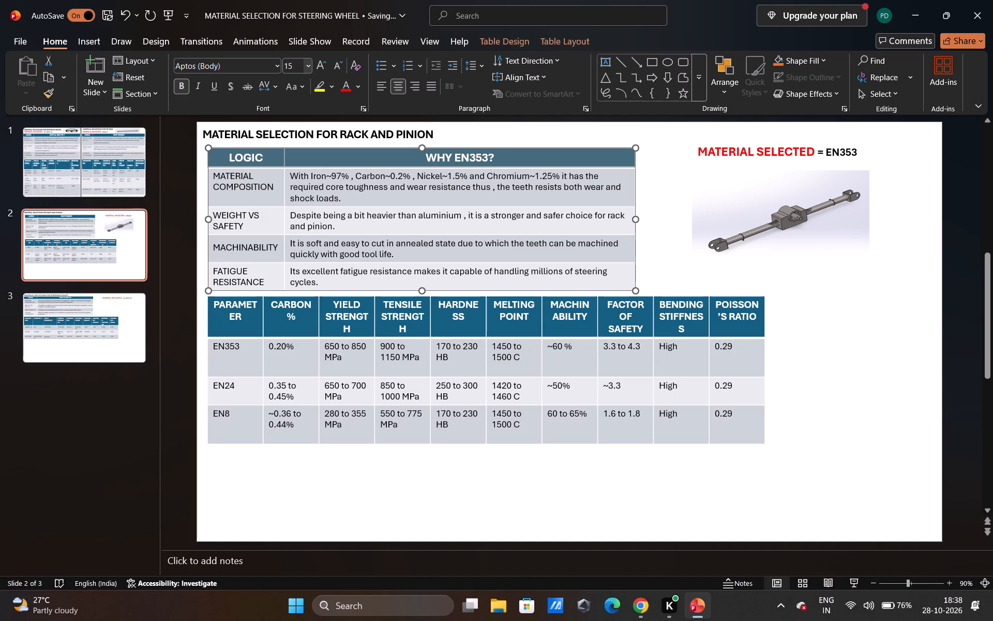
{"action": "left_click", "coordinate": [676, 174]}
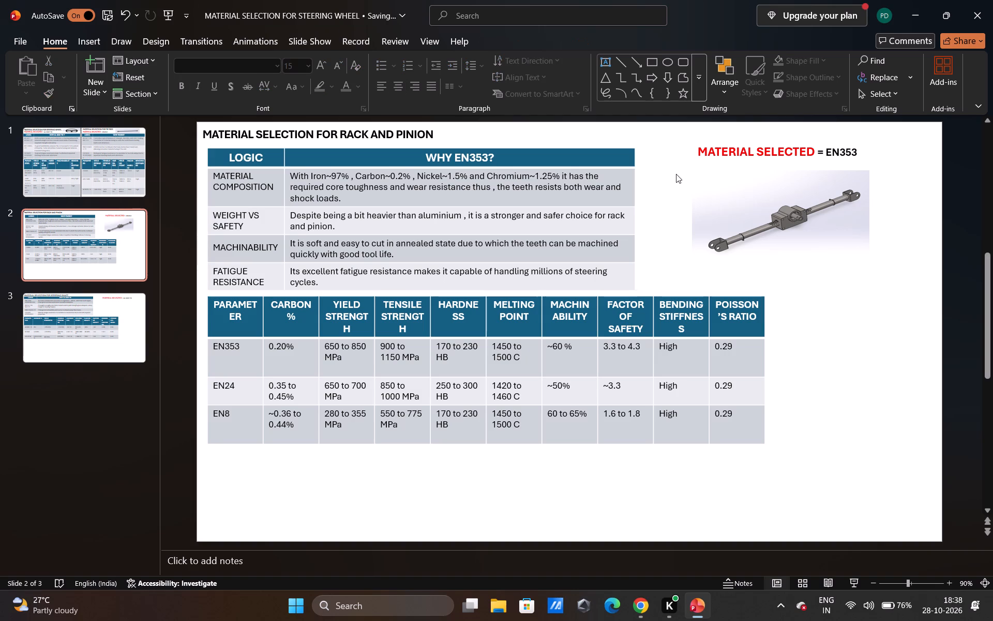
Set the font size of all body rows in the rack and pinion LOGIC table to 14.
{"action": "left_click_drag", "start_coordinate": [614, 278], "coordinate": [232, 195]}
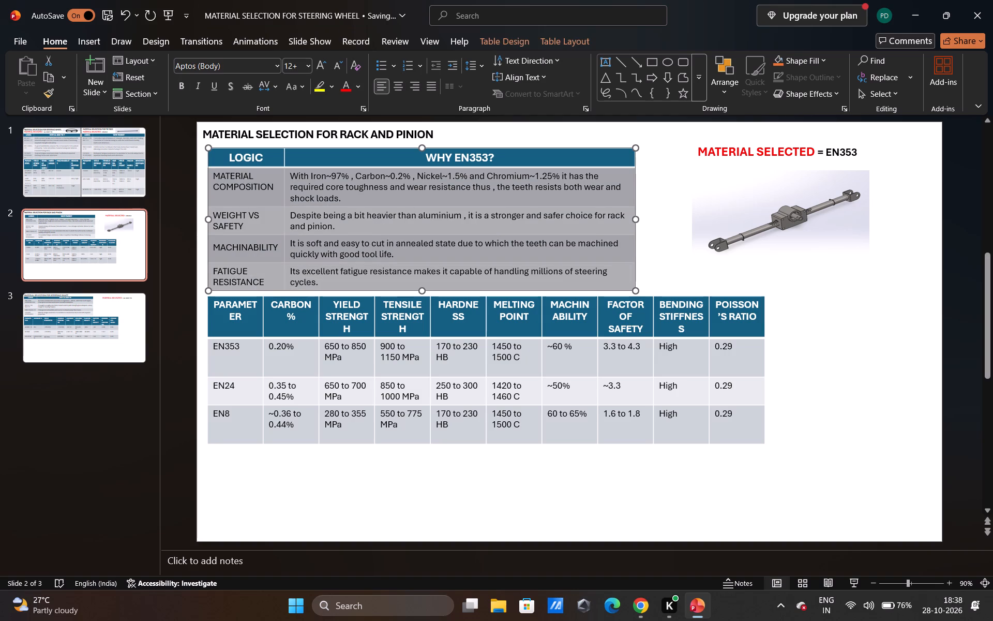
{"action": "left_click_drag", "start_coordinate": [232, 195], "coordinate": [233, 183]}
{"action": "left_click", "coordinate": [295, 65]}
{"action": "type", "text": "14"}
{"action": "key", "text": "Return"}
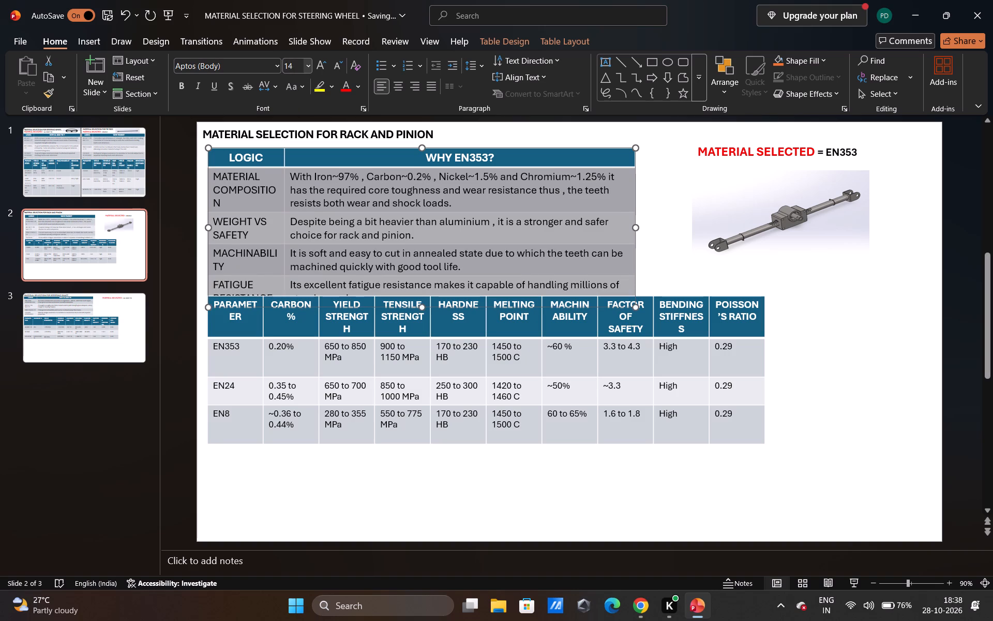
Move the rack and pinion parameter table down so it clears the enlarged LOGIC table.
{"action": "left_click", "coordinate": [447, 321]}
{"action": "left_click_drag", "start_coordinate": [447, 321], "coordinate": [446, 386]}
{"action": "left_click", "coordinate": [445, 385]}
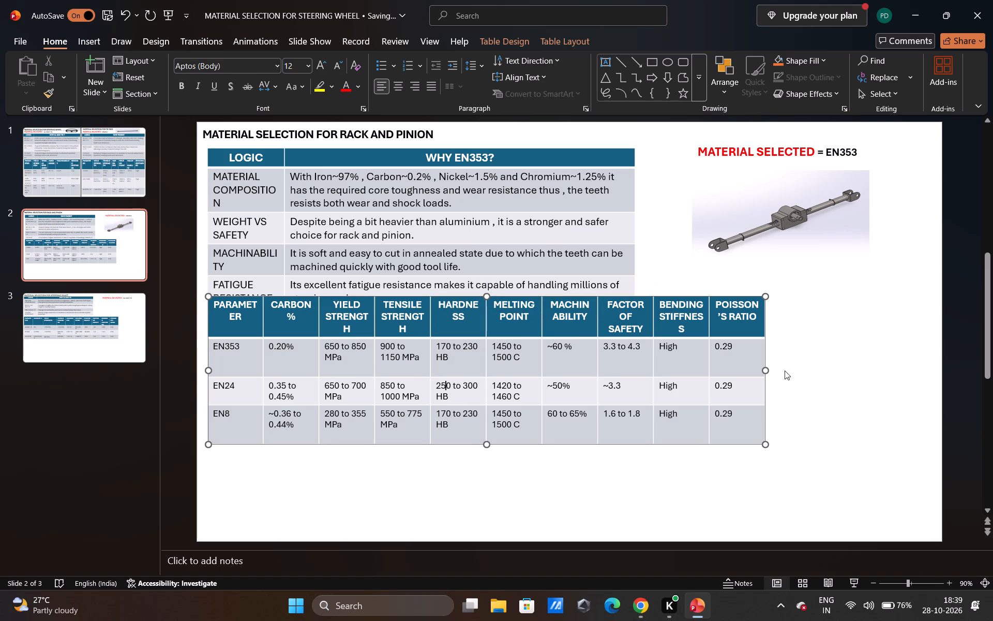
{"action": "left_click_drag", "start_coordinate": [765, 365], "coordinate": [771, 416]}
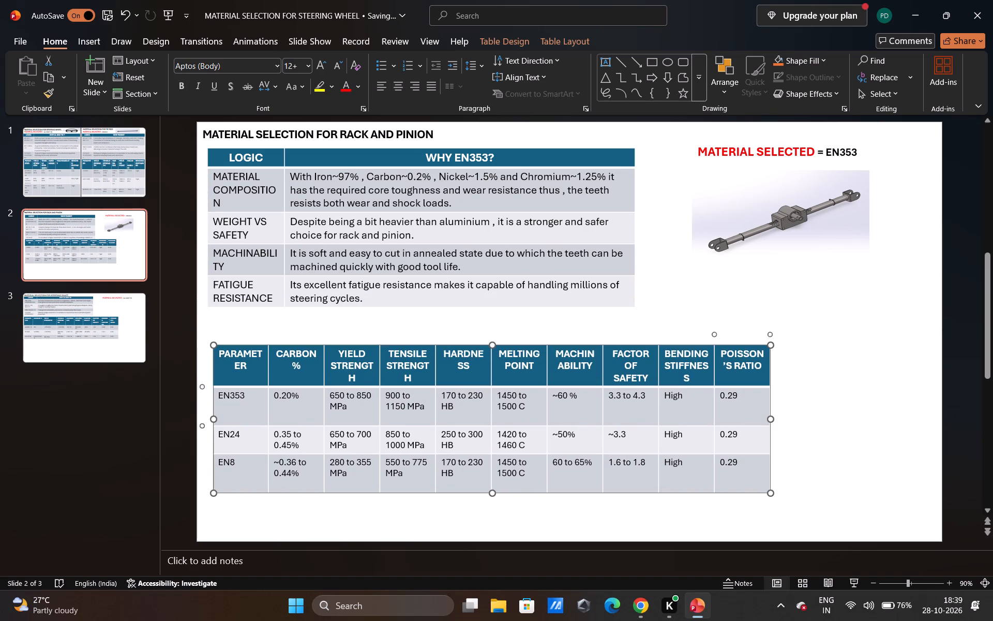
Set the font size of the rack and pinion parameter table's header row, PARAMETER through POISSON'S RATIO, to 15.
{"action": "left_click_drag", "start_coordinate": [762, 366], "coordinate": [756, 366]}
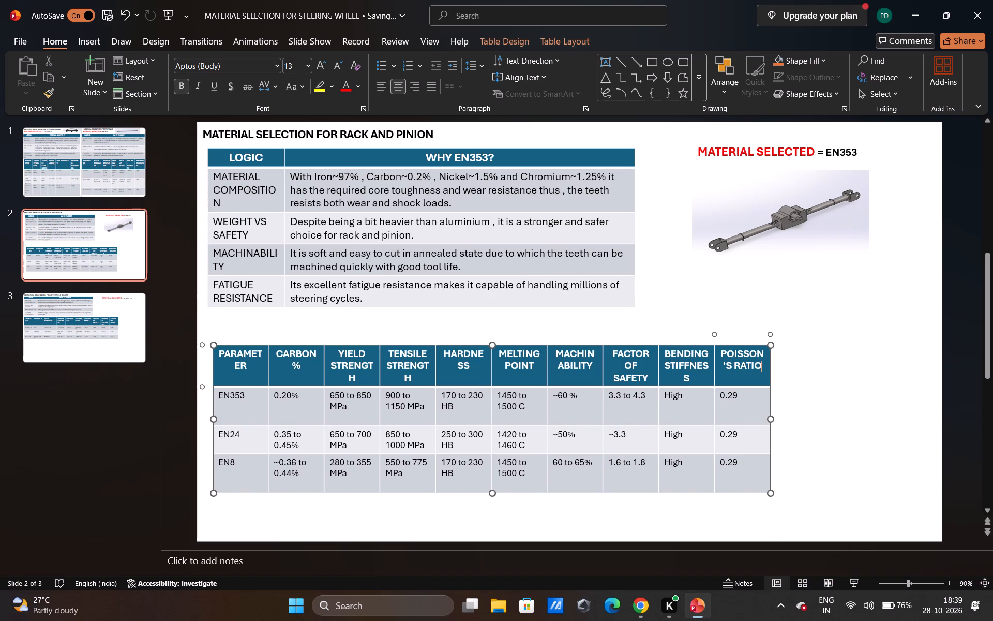
{"action": "left_click_drag", "start_coordinate": [756, 366], "coordinate": [248, 359]}
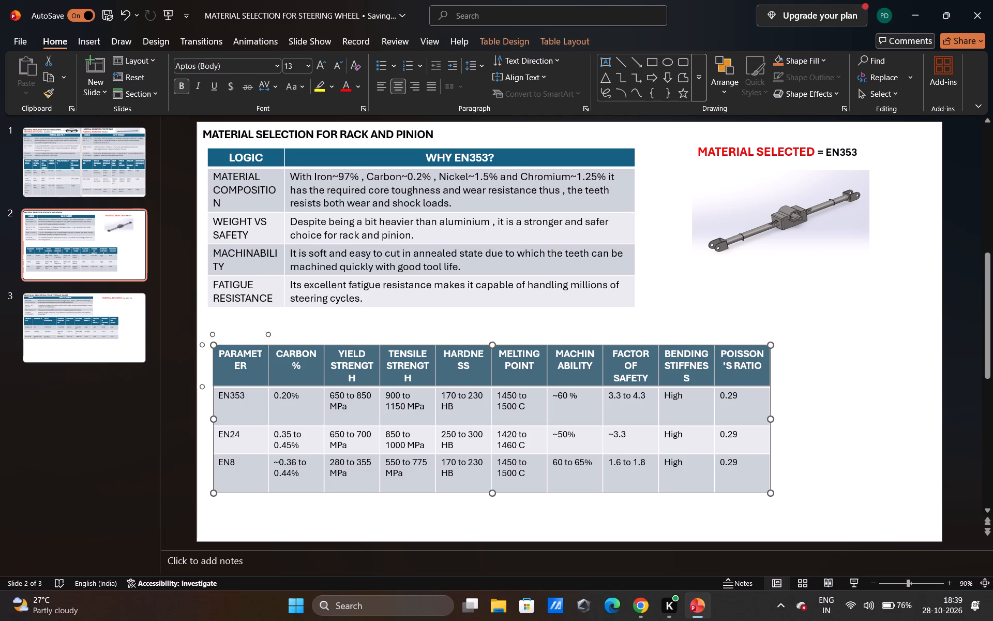
{"action": "left_click", "coordinate": [295, 66]}
{"action": "type", "text": "15"}
{"action": "key", "text": "Return"}
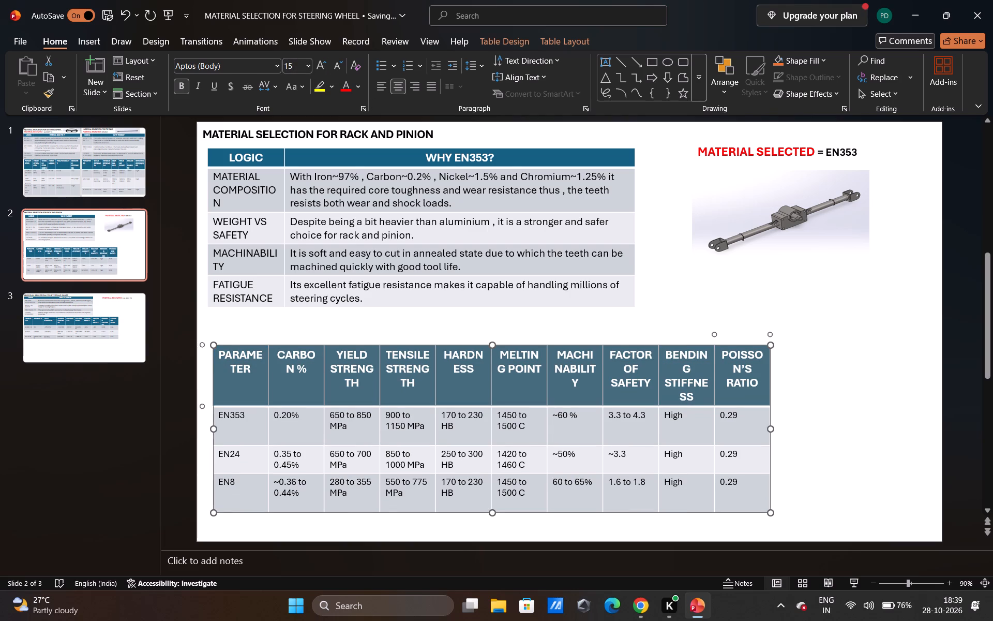
Set the font size of the EN353, EN24 and EN8 rows in the parameter table to 14.
{"action": "left_click", "coordinate": [739, 486]}
{"action": "left_click_drag", "start_coordinate": [739, 486], "coordinate": [488, 451]}
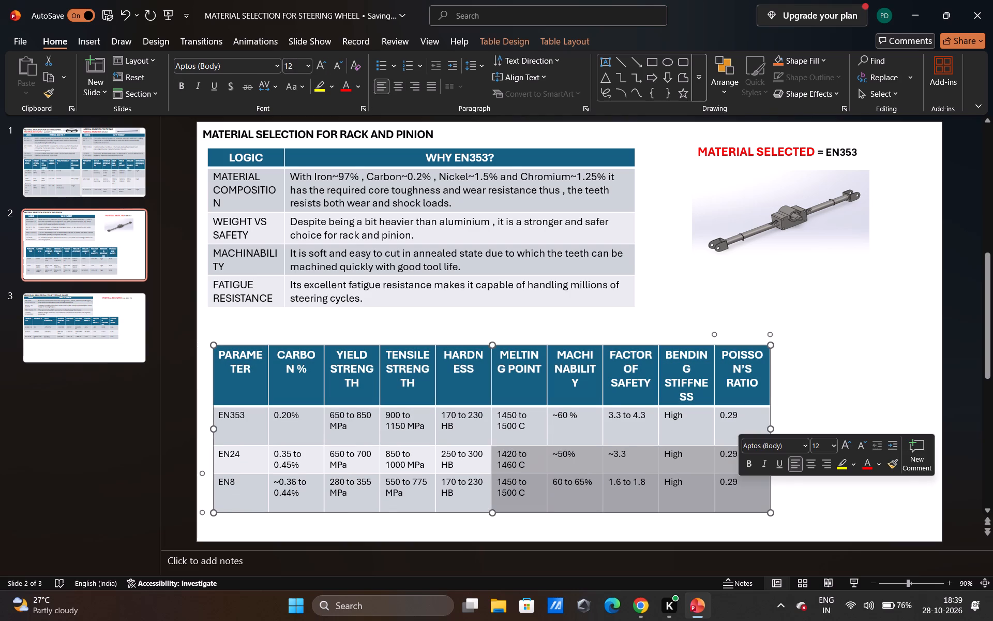
{"action": "left_click_drag", "start_coordinate": [488, 451], "coordinate": [176, 401]}
{"action": "left_click", "coordinate": [957, 439]}
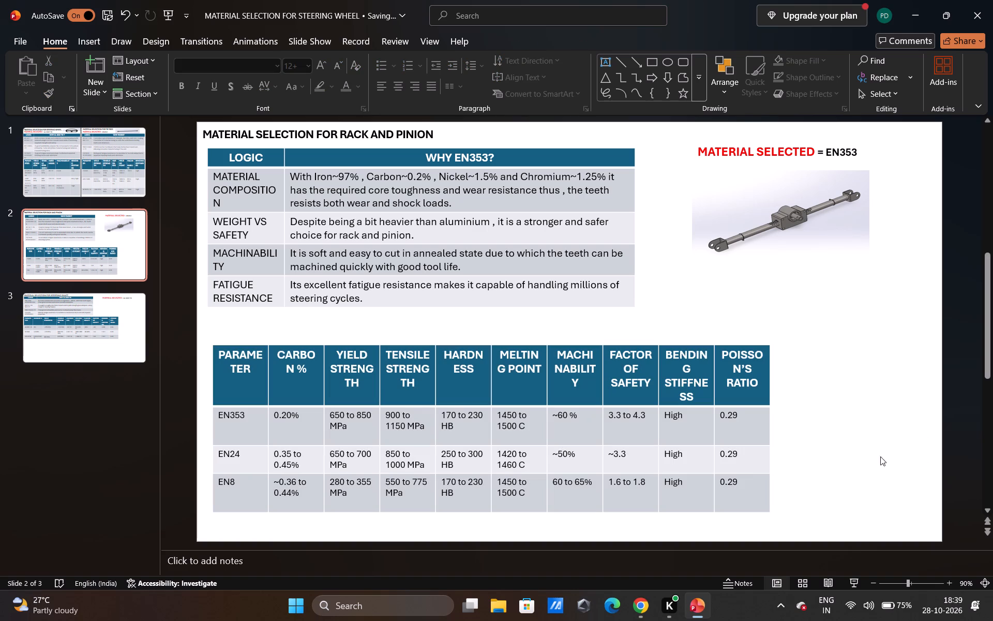
{"action": "left_click_drag", "start_coordinate": [745, 482], "coordinate": [655, 432]}
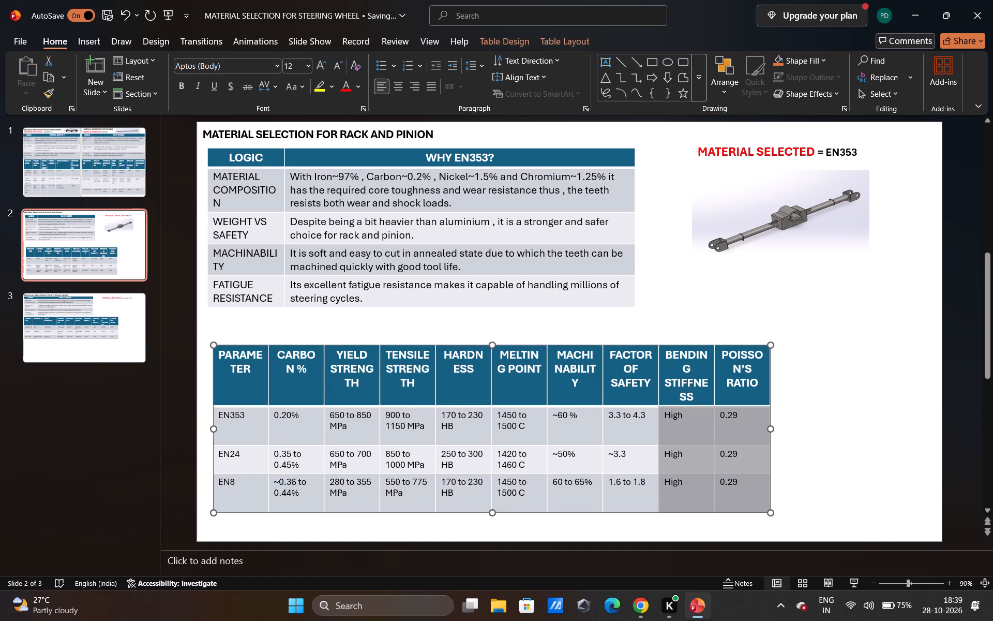
{"action": "left_click_drag", "start_coordinate": [655, 432], "coordinate": [252, 421]}
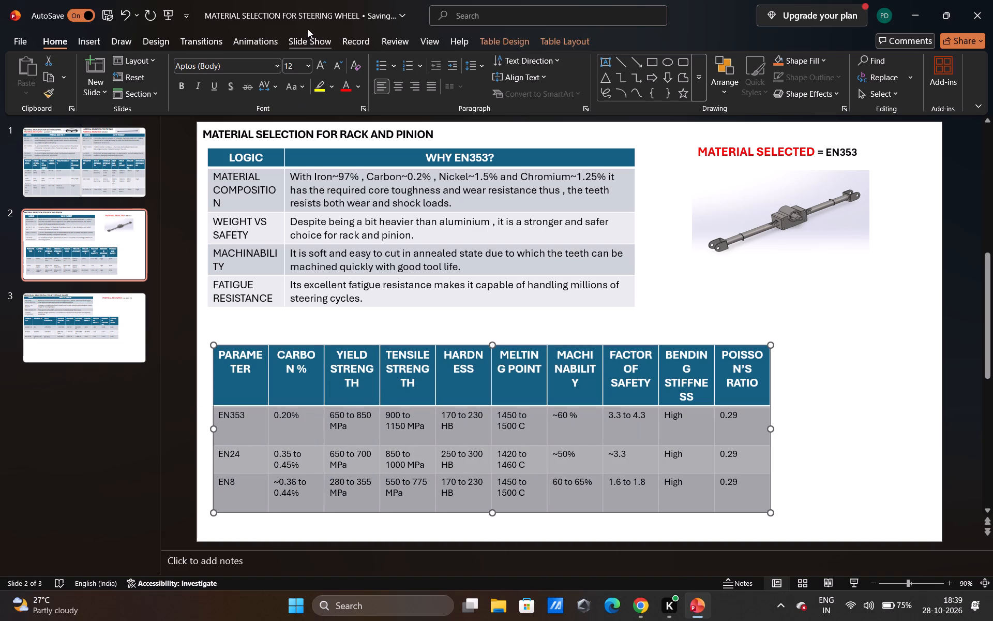
{"action": "left_click", "coordinate": [300, 63]}
{"action": "type", "text": "14"}
{"action": "key", "text": "Return"}
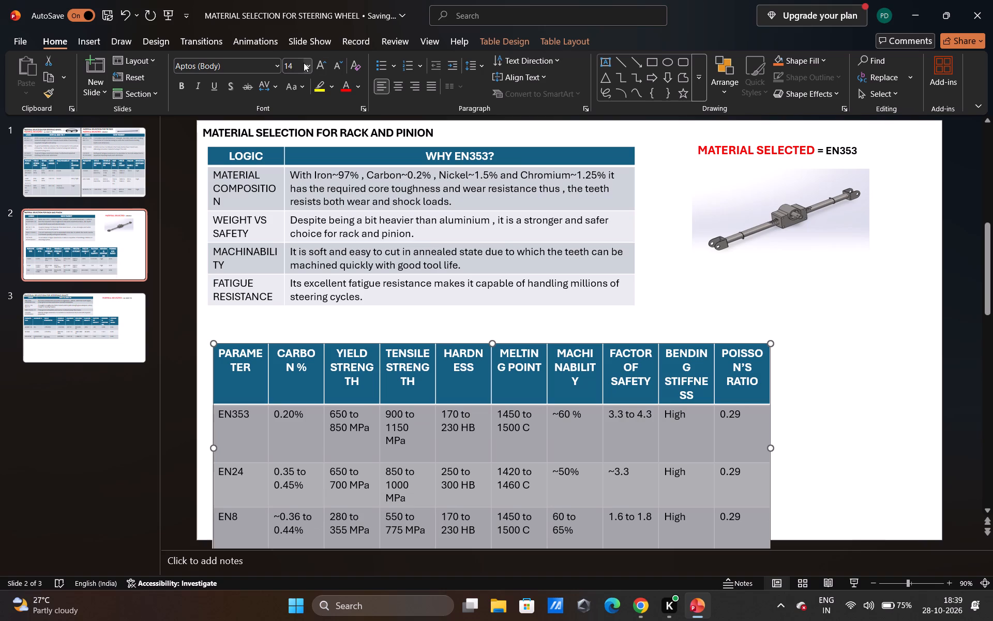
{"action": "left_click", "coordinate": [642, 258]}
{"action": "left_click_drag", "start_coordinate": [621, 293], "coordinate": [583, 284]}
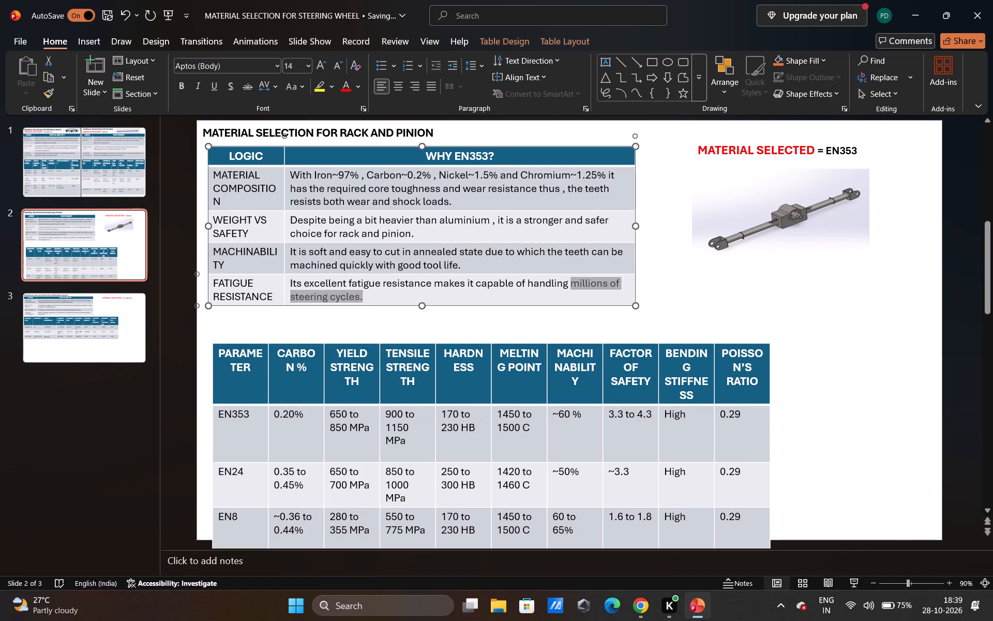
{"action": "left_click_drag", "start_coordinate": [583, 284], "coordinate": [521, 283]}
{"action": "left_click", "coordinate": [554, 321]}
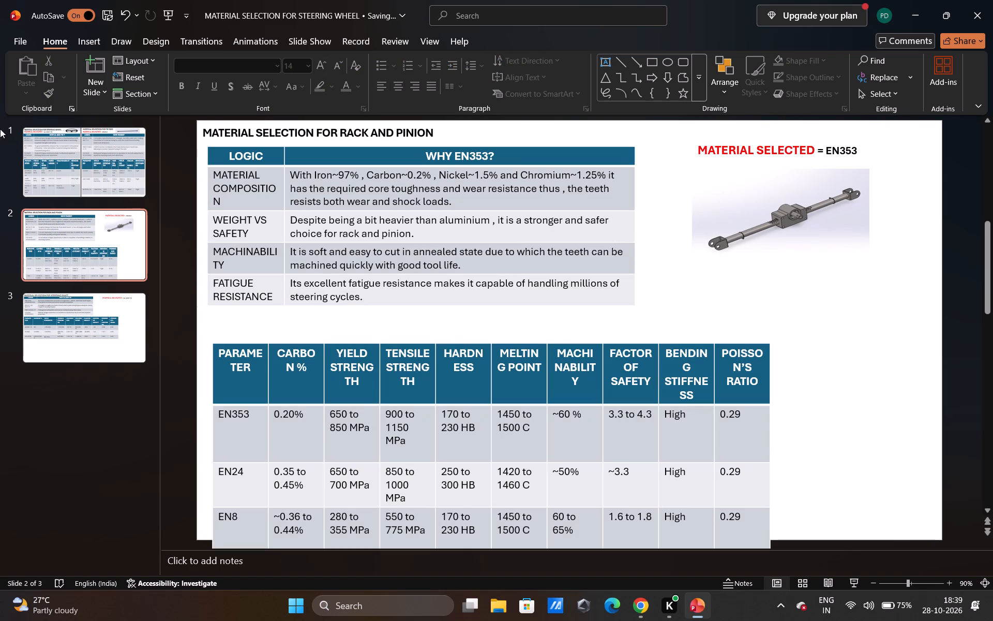
Compare with slide 1 and delete the MATERIAL COMPOSITION row from the rack and pinion LOGIC table.
{"action": "left_click", "coordinate": [111, 162]}
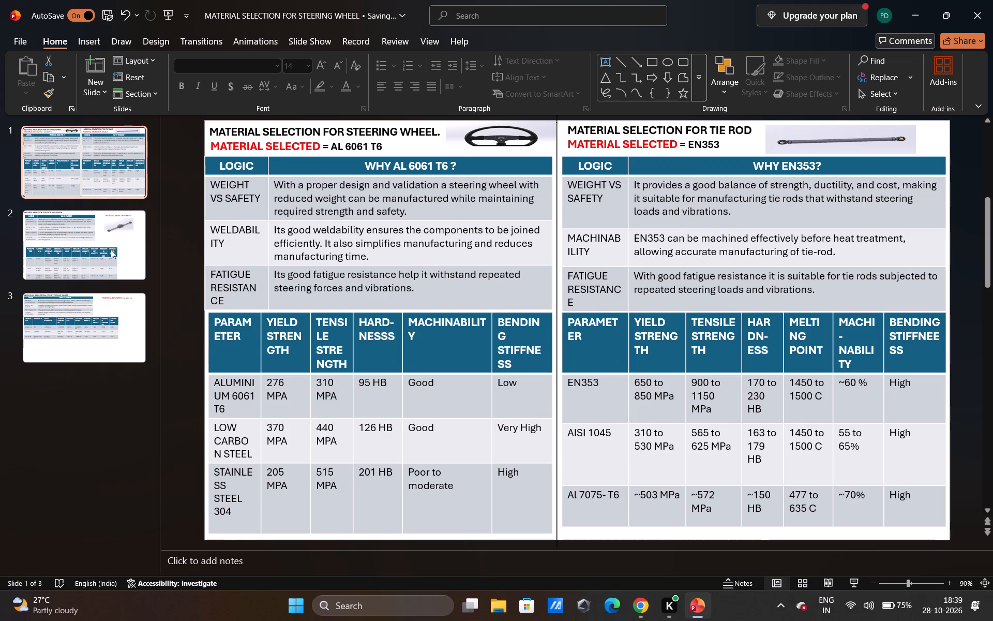
{"action": "left_click", "coordinate": [107, 309]}
{"action": "left_click", "coordinate": [104, 246]}
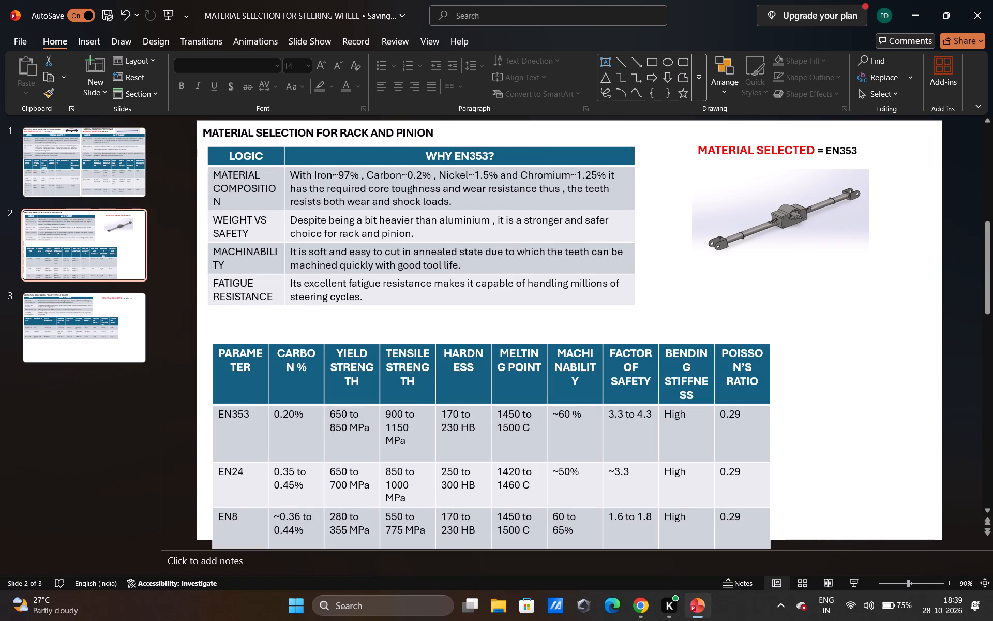
{"action": "right_click", "coordinate": [280, 189]}
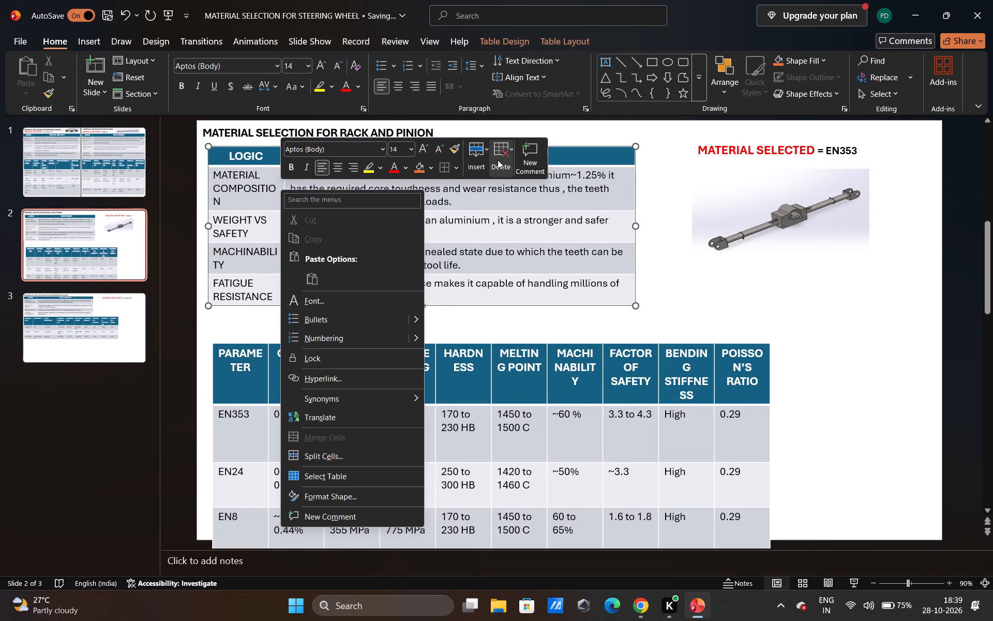
{"action": "left_click", "coordinate": [498, 160]}
{"action": "left_click", "coordinate": [541, 213]}
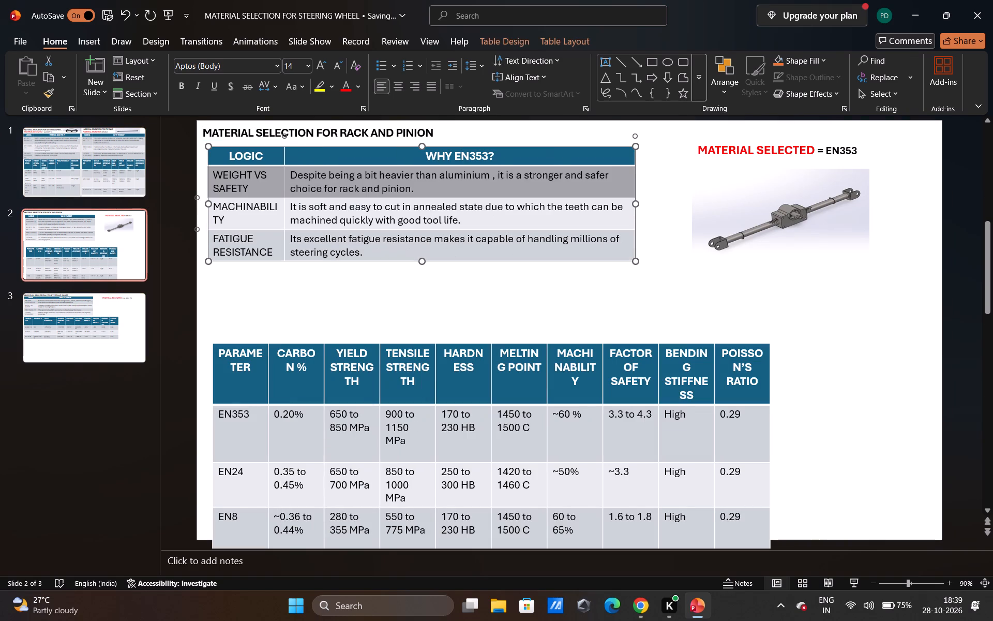
Delete the CARBON % and FACTOR OF SAFETY columns from the rack and pinion parameter table.
{"action": "right_click", "coordinate": [285, 370]}
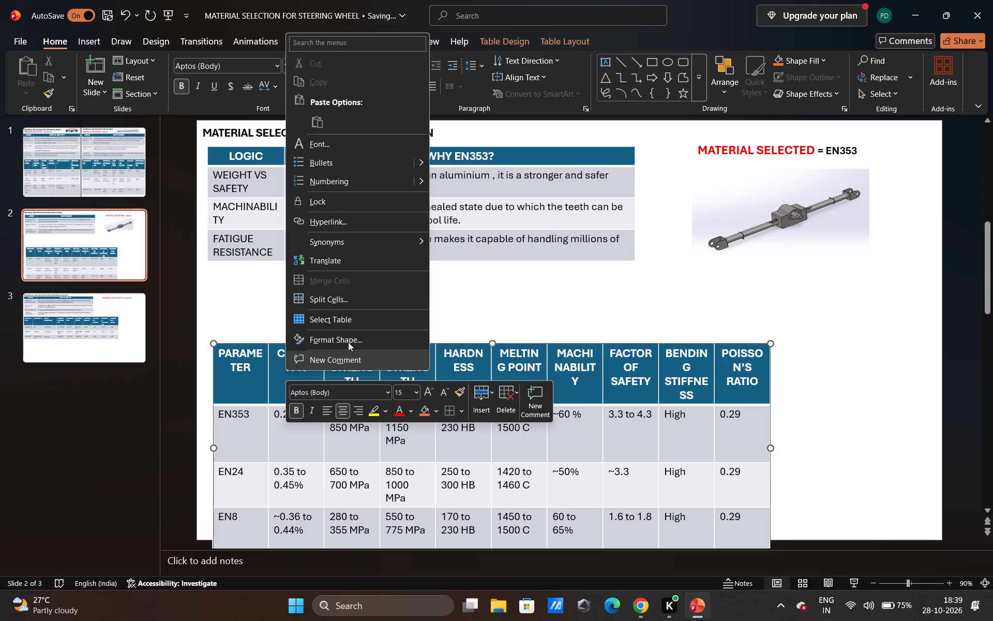
{"action": "left_click", "coordinate": [500, 410]}
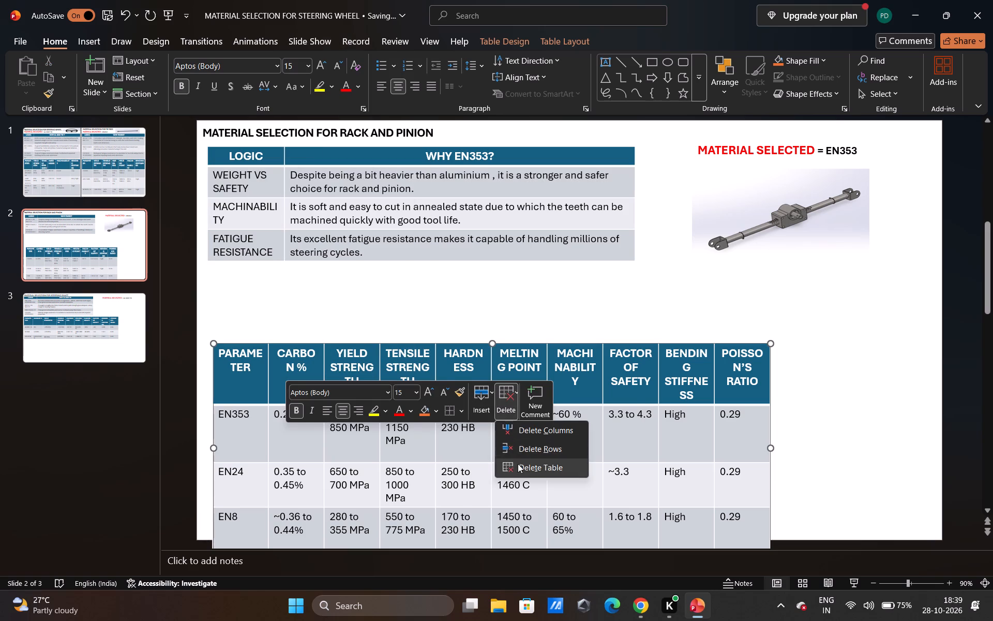
{"action": "left_click", "coordinate": [526, 428]}
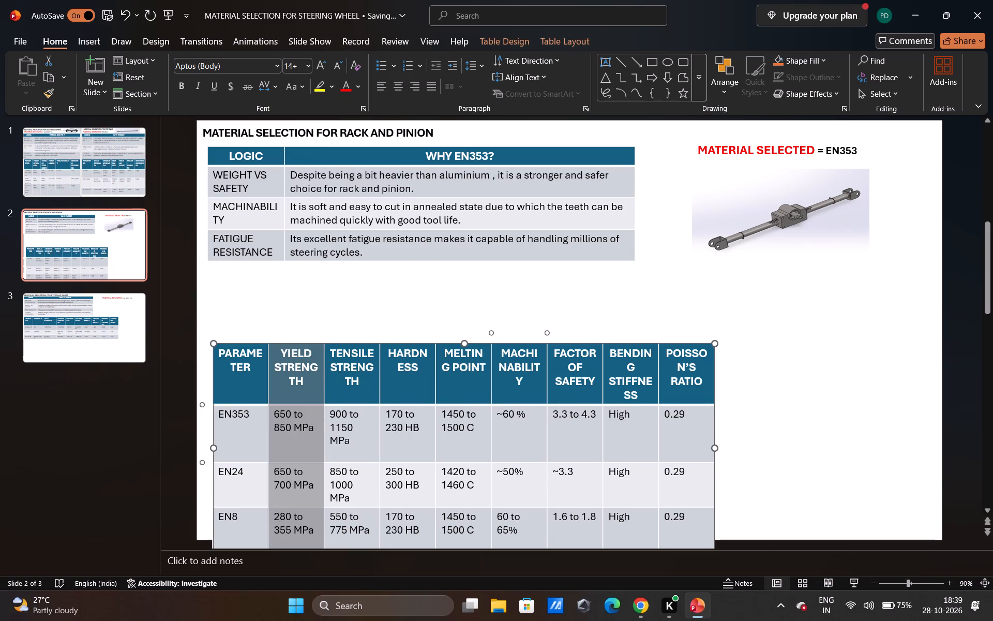
{"action": "right_click", "coordinate": [563, 381]}
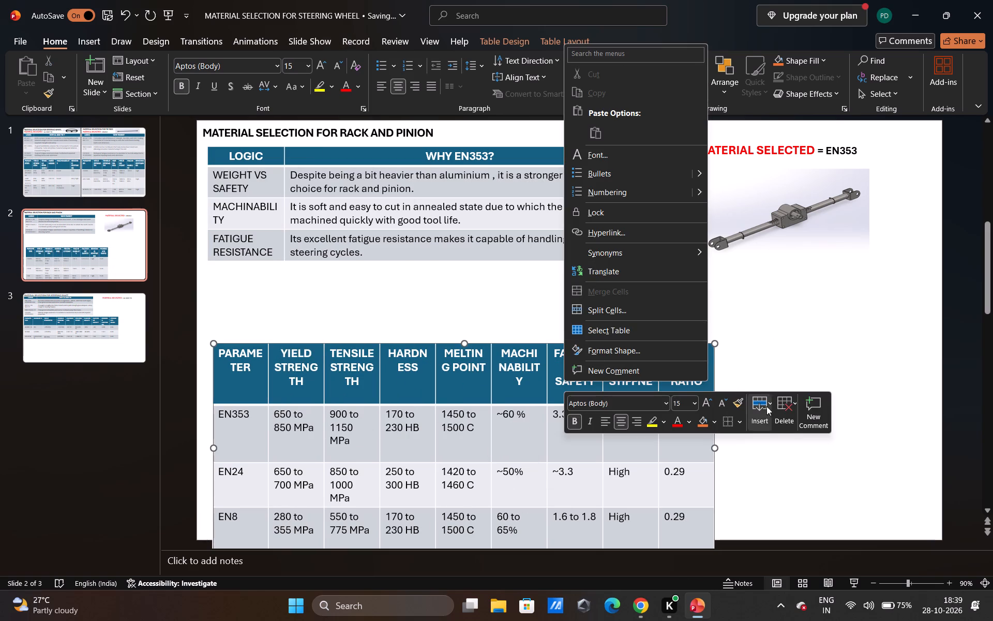
{"action": "left_click", "coordinate": [780, 408]}
{"action": "left_click", "coordinate": [806, 438]}
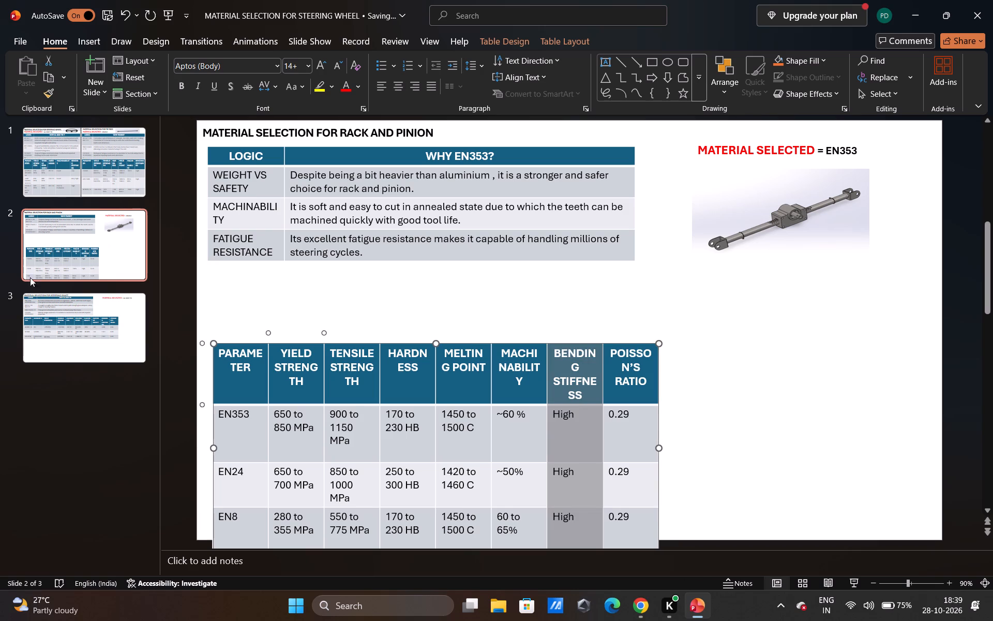
Check slide 1, and delete the POISSON'S RATIO and CARBON % columns from the steering shaft slide's parameter table.
{"action": "left_click", "coordinate": [42, 159]}
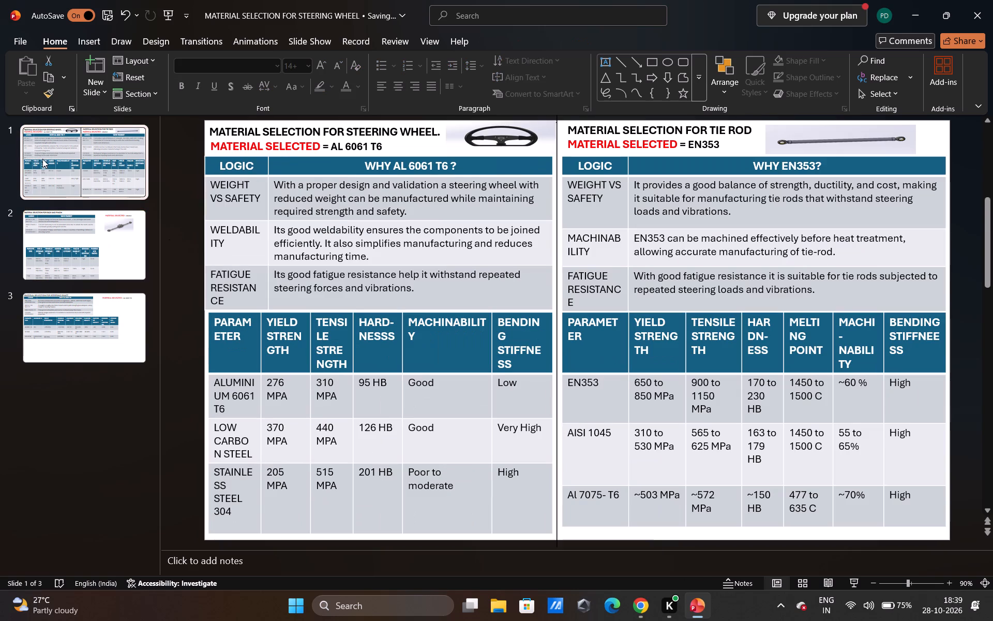
{"action": "left_click", "coordinate": [66, 341]}
{"action": "right_click", "coordinate": [777, 308]}
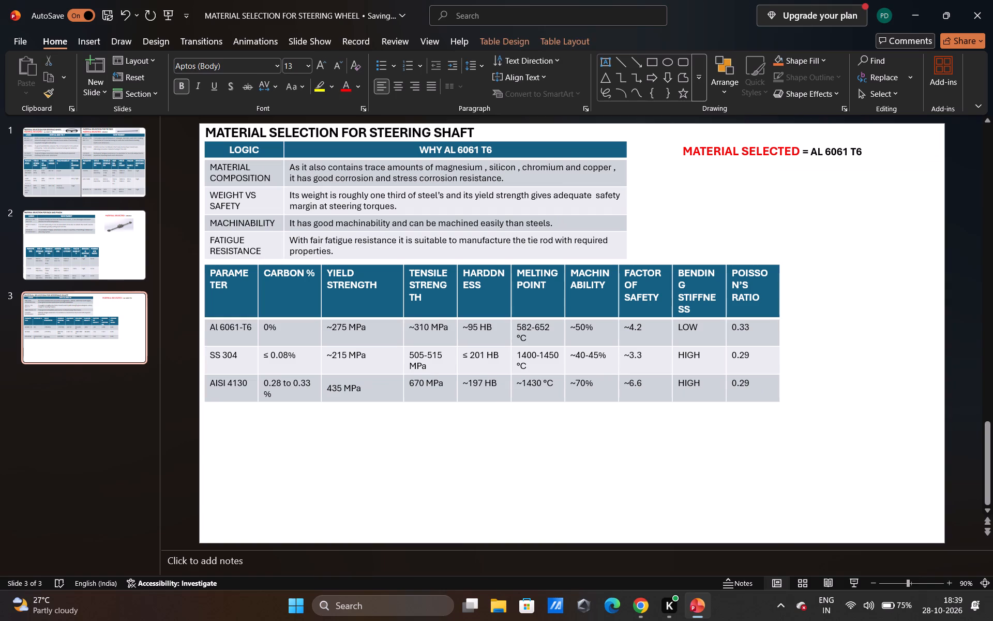
{"action": "left_click", "coordinate": [874, 209]}
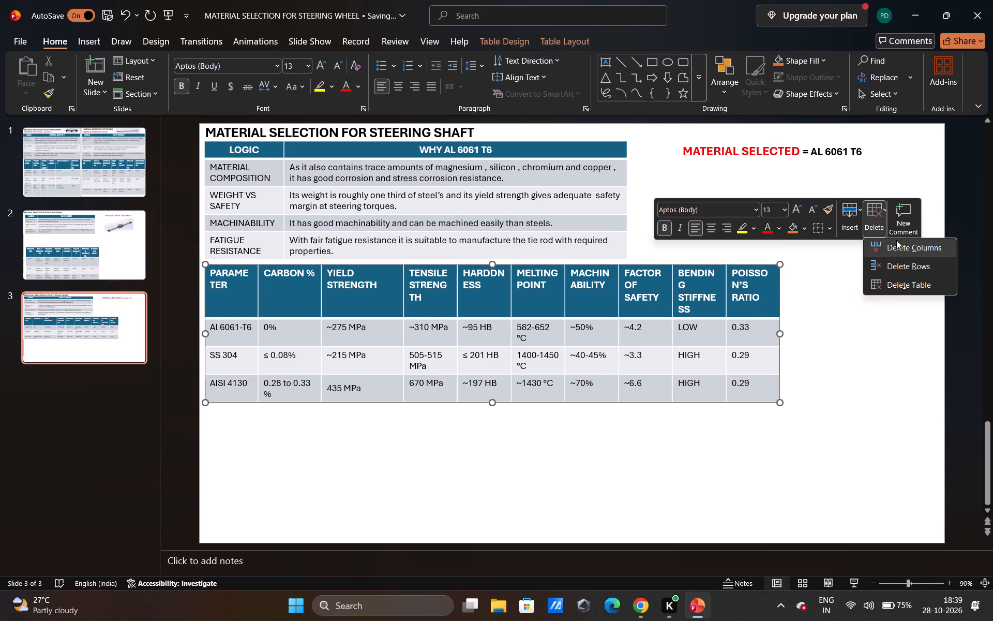
{"action": "left_click", "coordinate": [898, 240]}
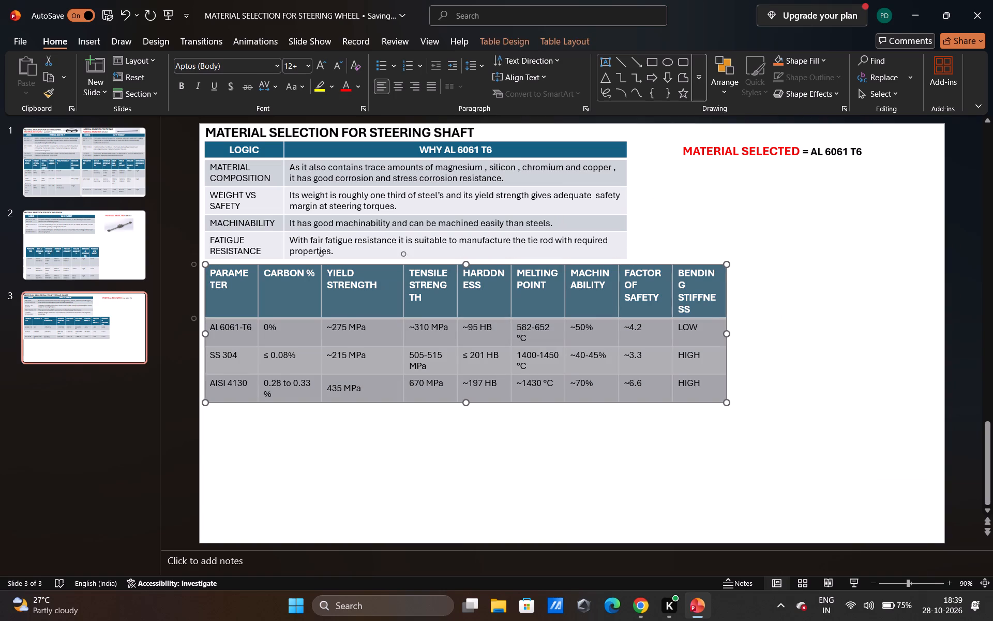
{"action": "left_click", "coordinate": [341, 438]}
{"action": "right_click", "coordinate": [284, 300]}
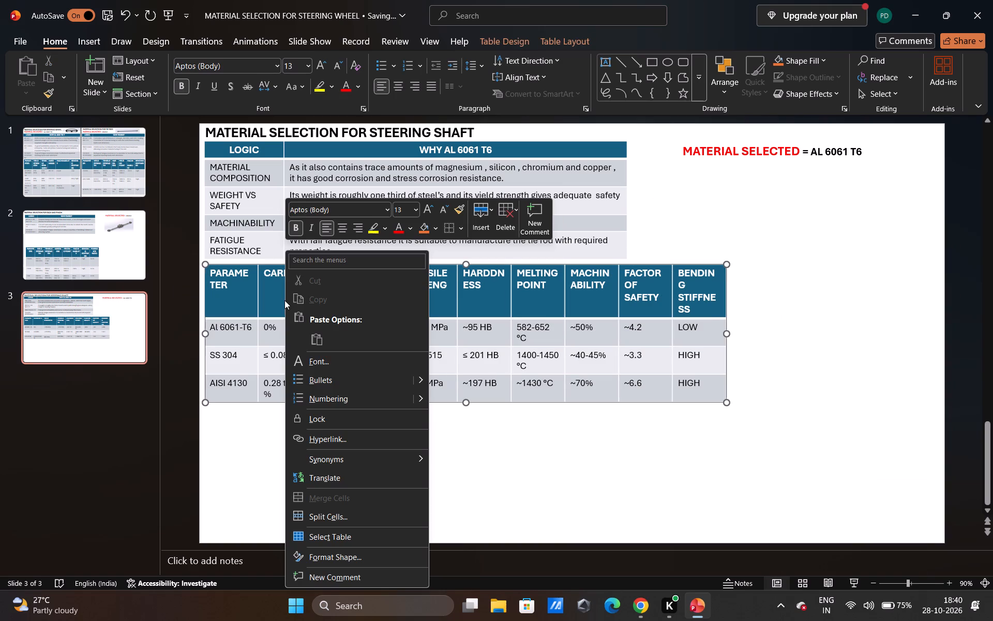
{"action": "left_click", "coordinate": [494, 209]}
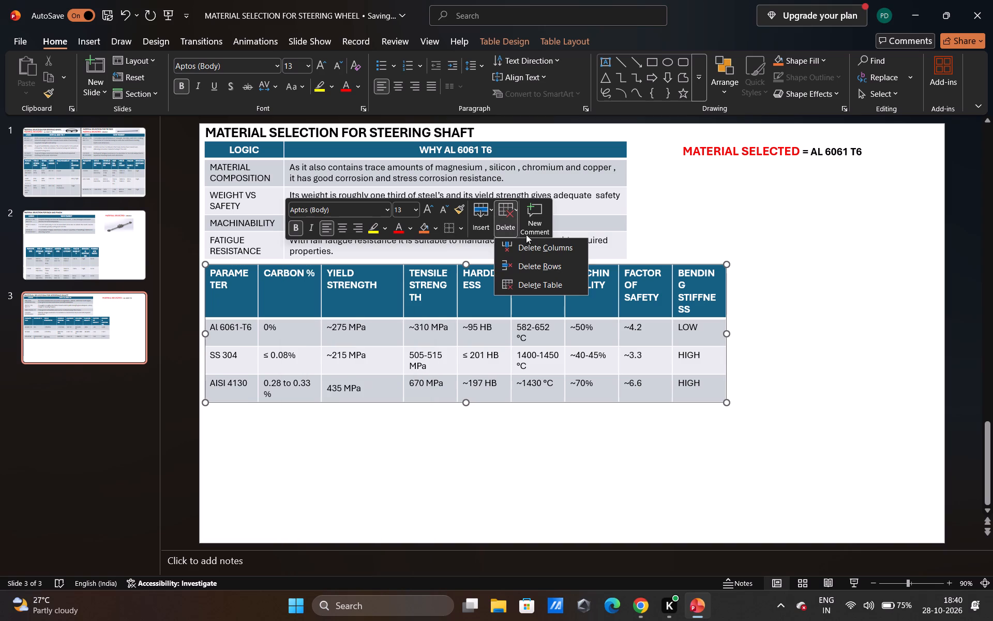
{"action": "left_click", "coordinate": [530, 242]}
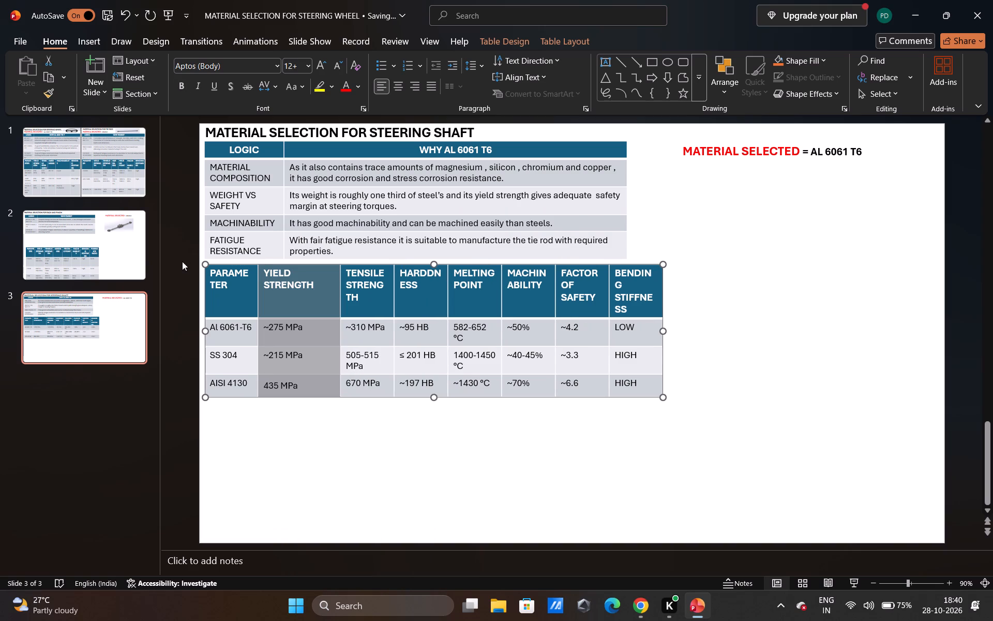
Delete the HARDNESS column from slide 1's tie rod parameter table and widen the table to the slide's edge margin.
{"action": "left_click", "coordinate": [102, 255]}
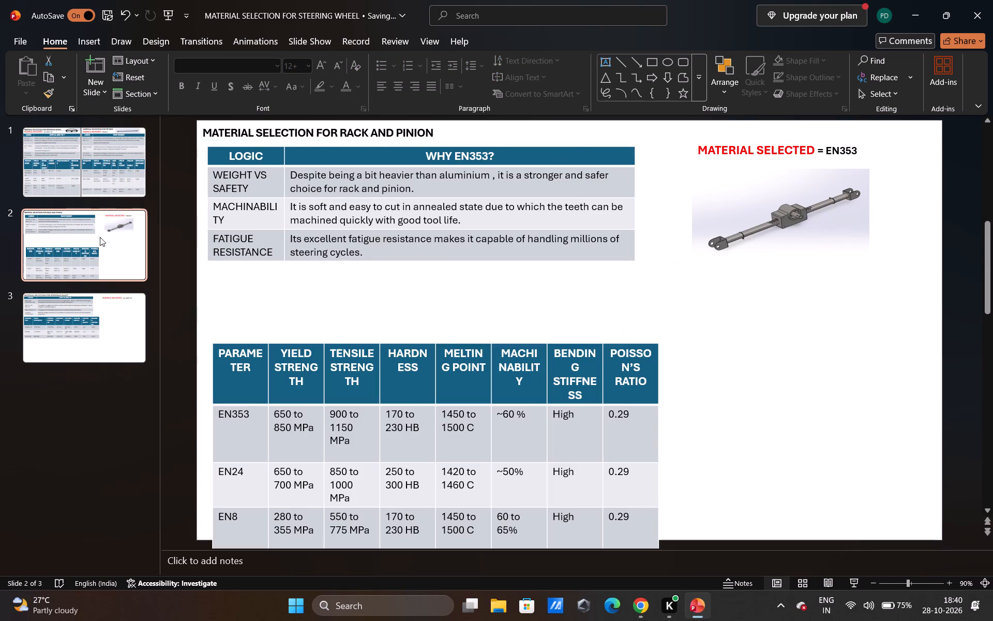
{"action": "left_click", "coordinate": [106, 178]}
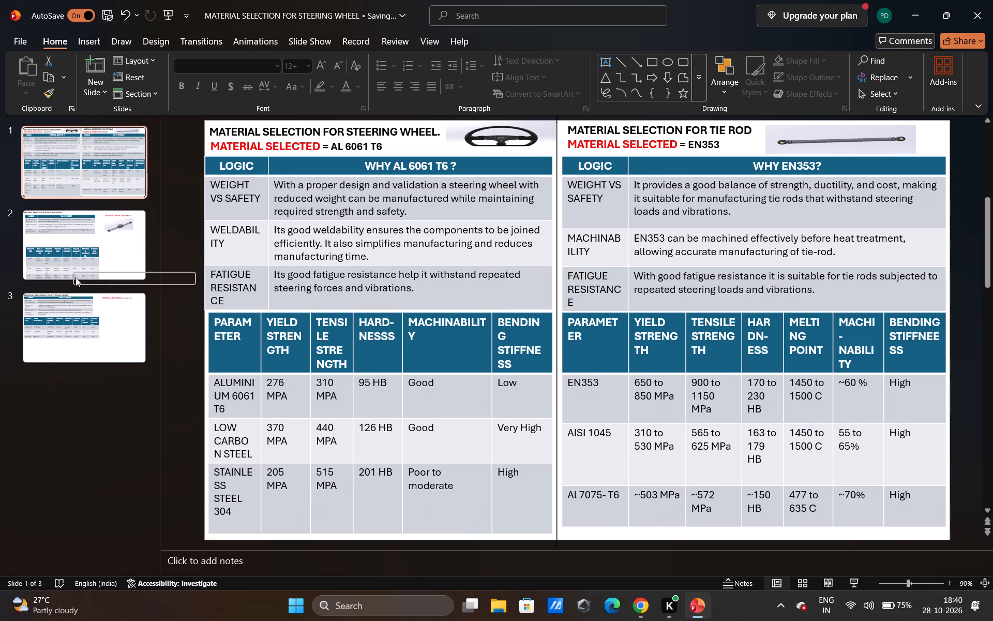
{"action": "right_click", "coordinate": [765, 360]}
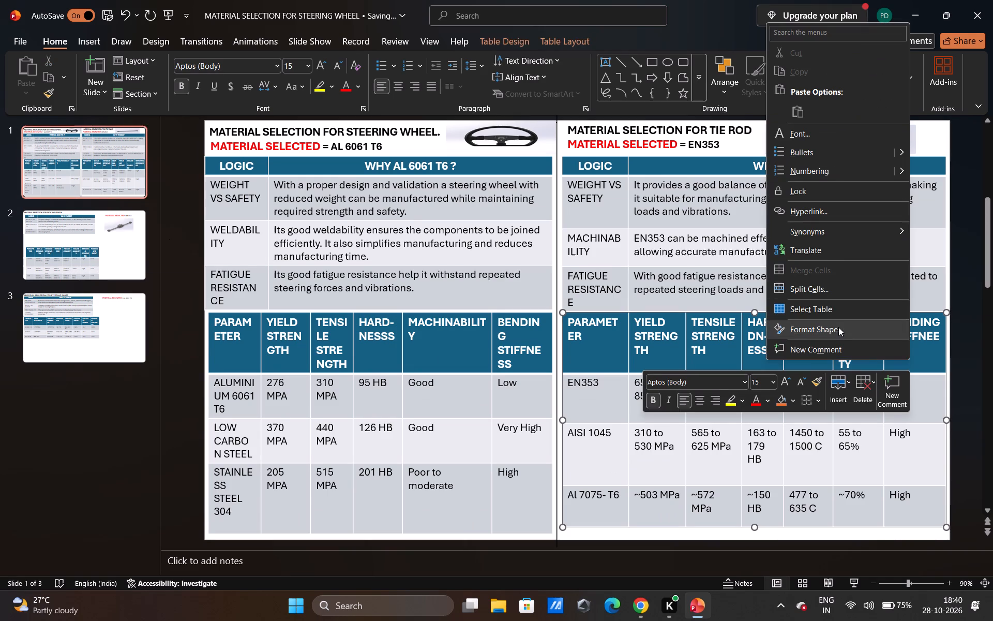
{"action": "left_click", "coordinate": [857, 387]}
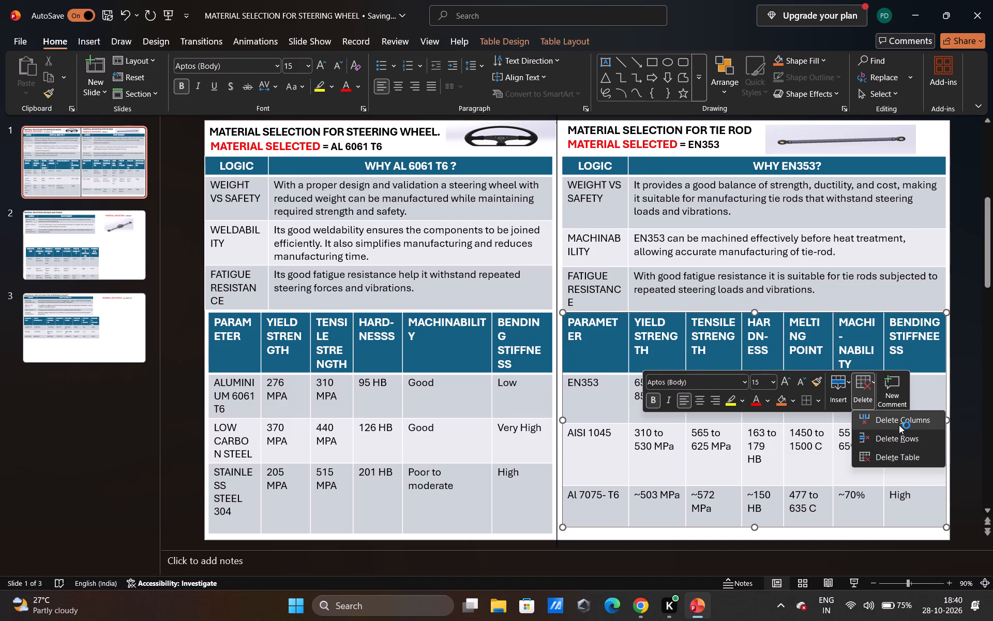
{"action": "left_click", "coordinate": [899, 425]}
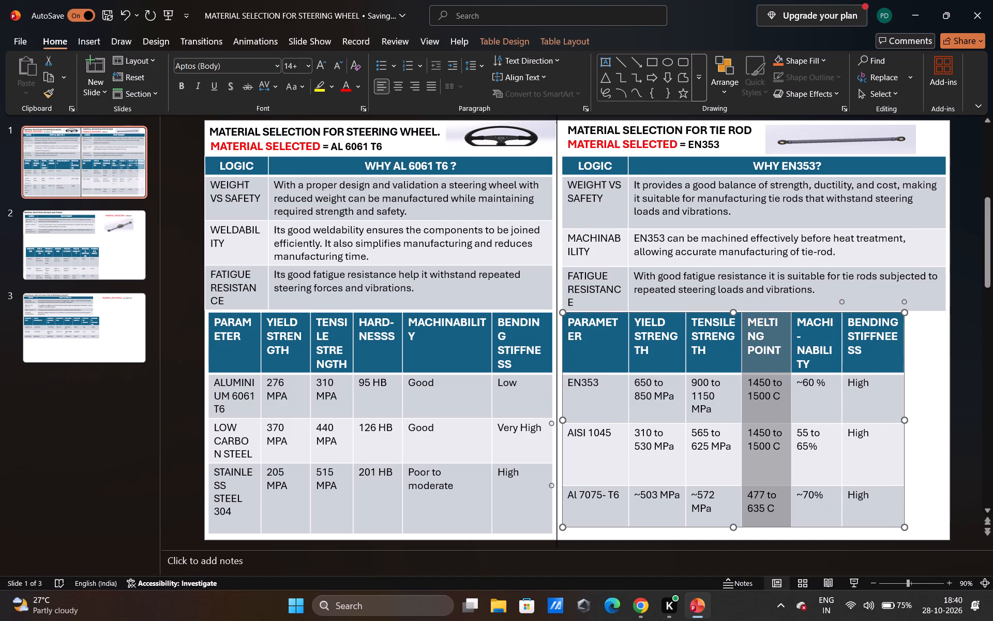
{"action": "left_click_drag", "start_coordinate": [905, 420], "coordinate": [944, 408]}
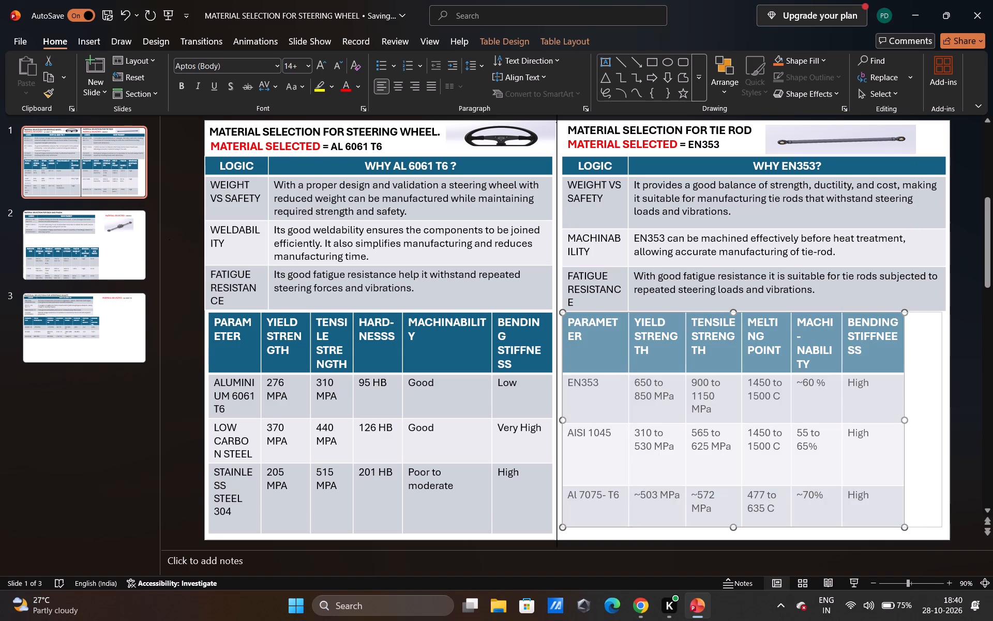
{"action": "left_click_drag", "start_coordinate": [944, 408], "coordinate": [946, 408]}
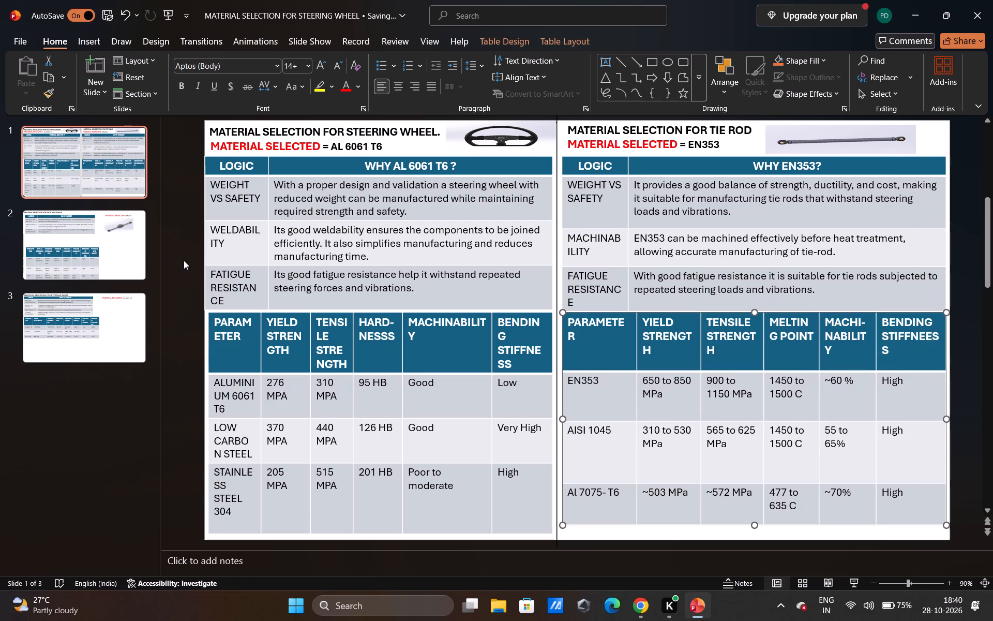
Delete the MELTING POINT column from the rack and pinion parameter table on slide 2.
{"action": "left_click", "coordinate": [69, 155]}
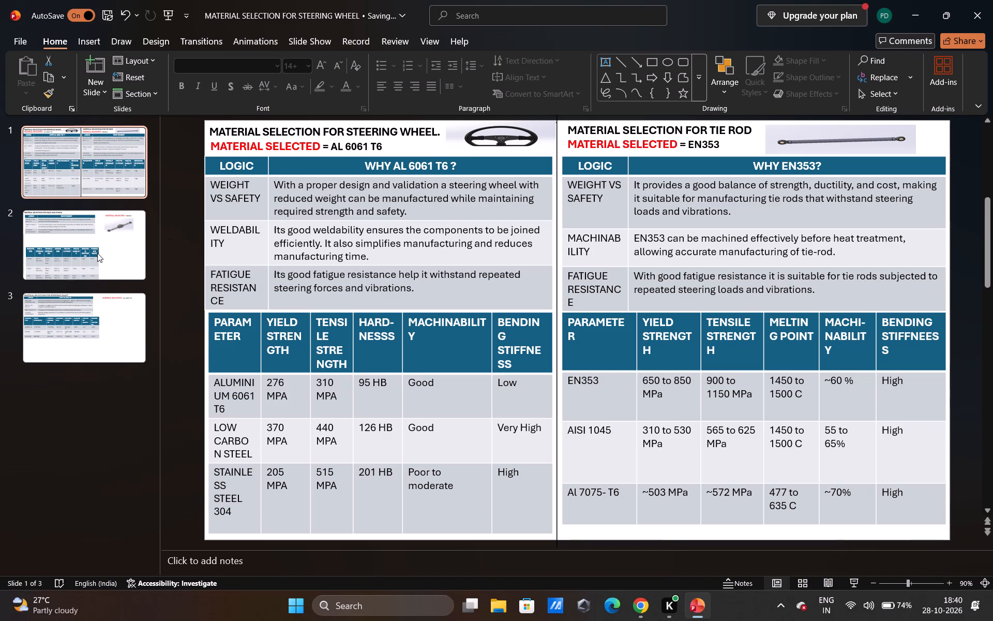
{"action": "left_click", "coordinate": [102, 274]}
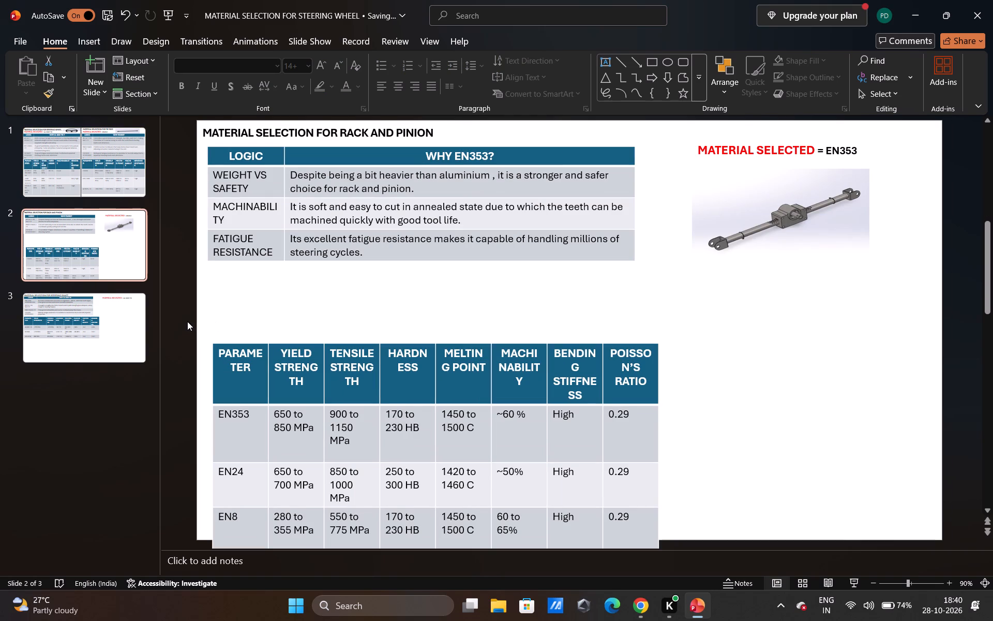
{"action": "right_click", "coordinate": [630, 375]}
{"action": "left_click", "coordinate": [478, 309]}
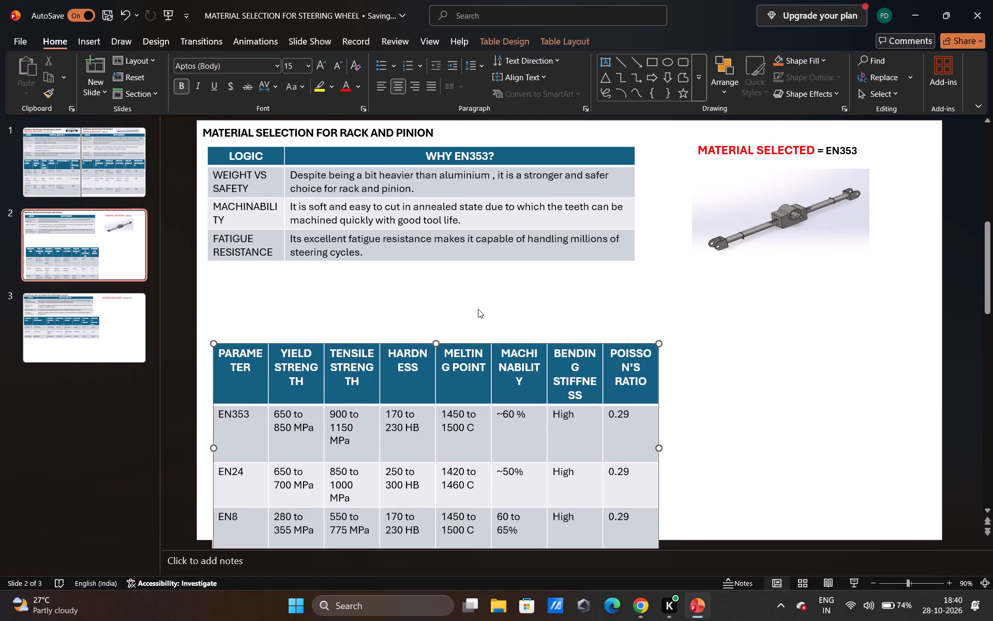
{"action": "right_click", "coordinate": [466, 378]}
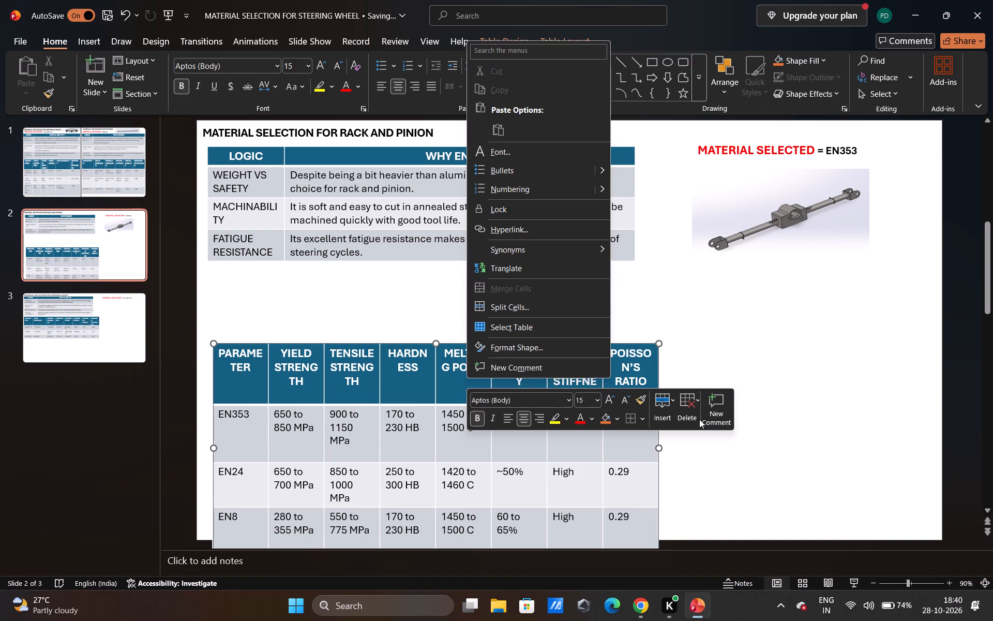
{"action": "left_click", "coordinate": [693, 414]}
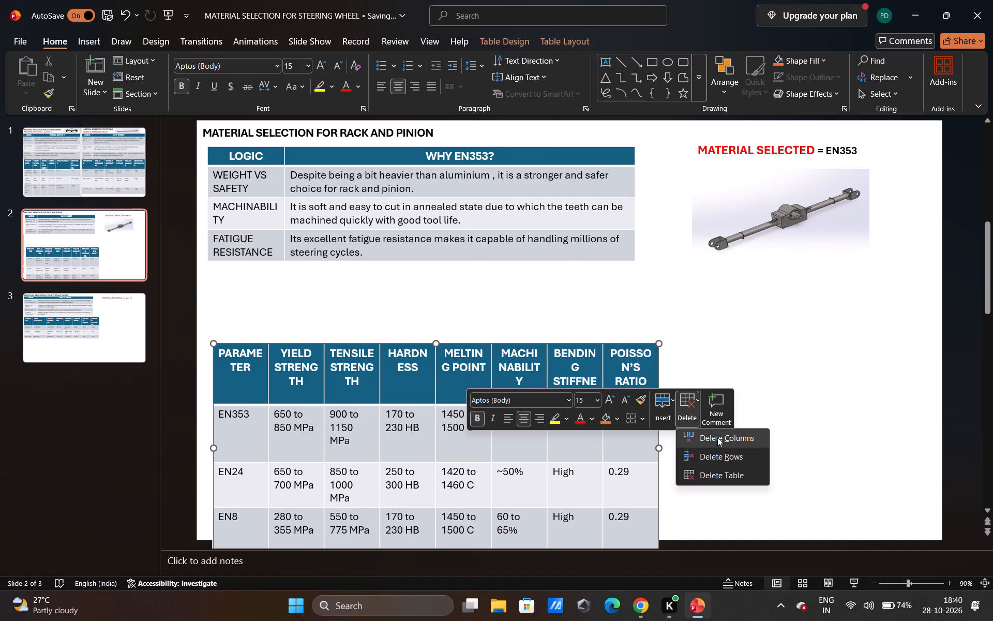
{"action": "left_click", "coordinate": [717, 437]}
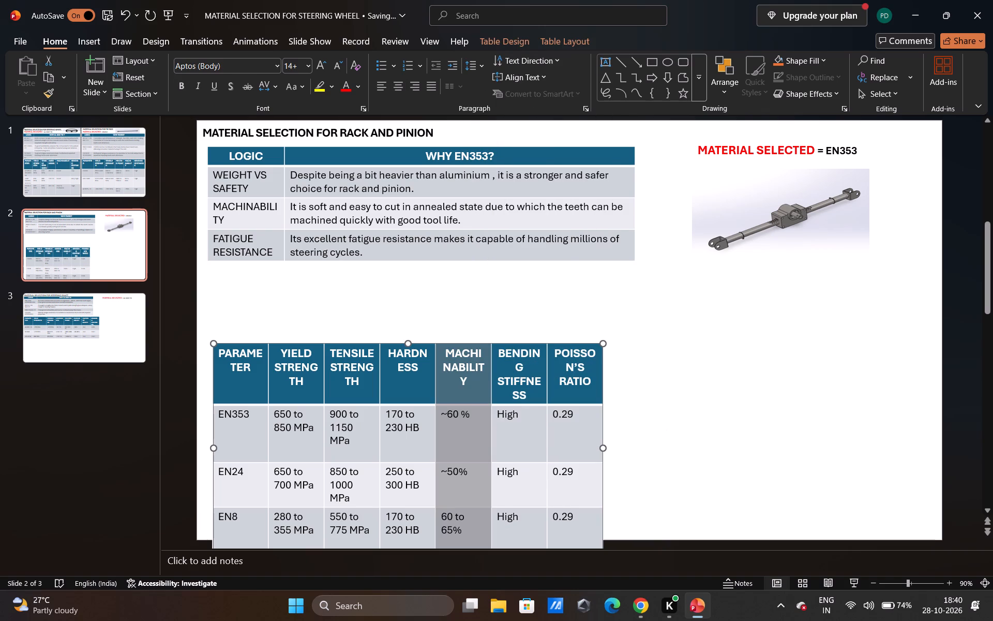
Compare with slide 1 and delete the POISSON'S RATIO column from the rack and pinion parameter table.
{"action": "left_click", "coordinate": [39, 166]}
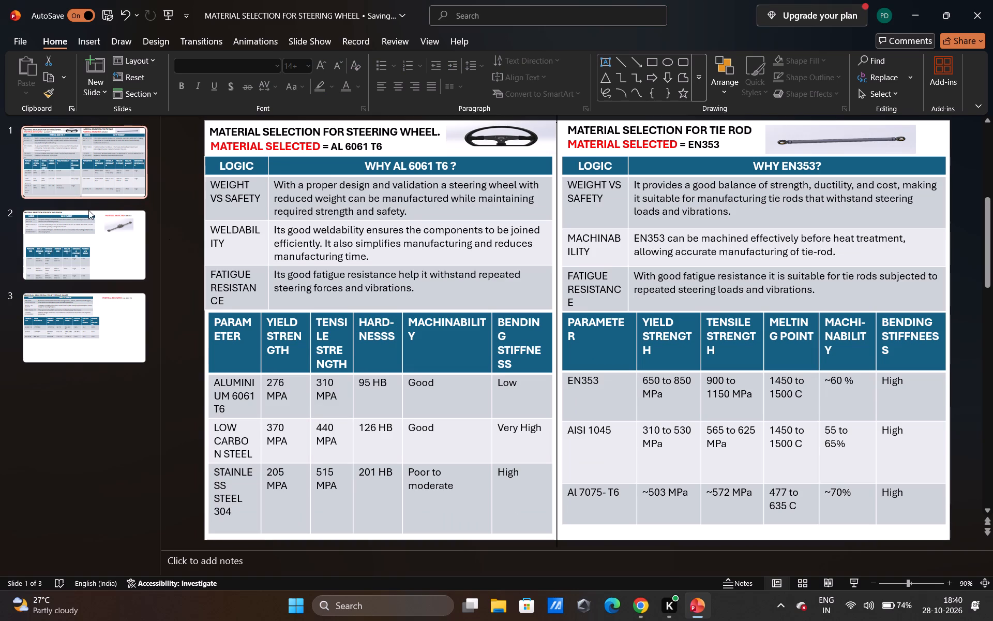
{"action": "left_click", "coordinate": [94, 246]}
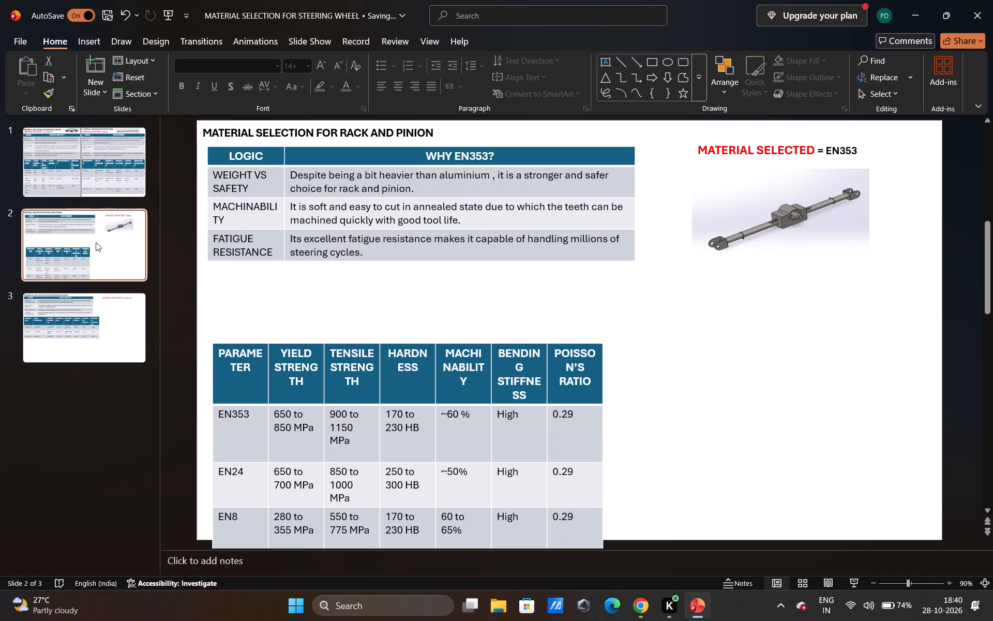
{"action": "right_click", "coordinate": [595, 372]}
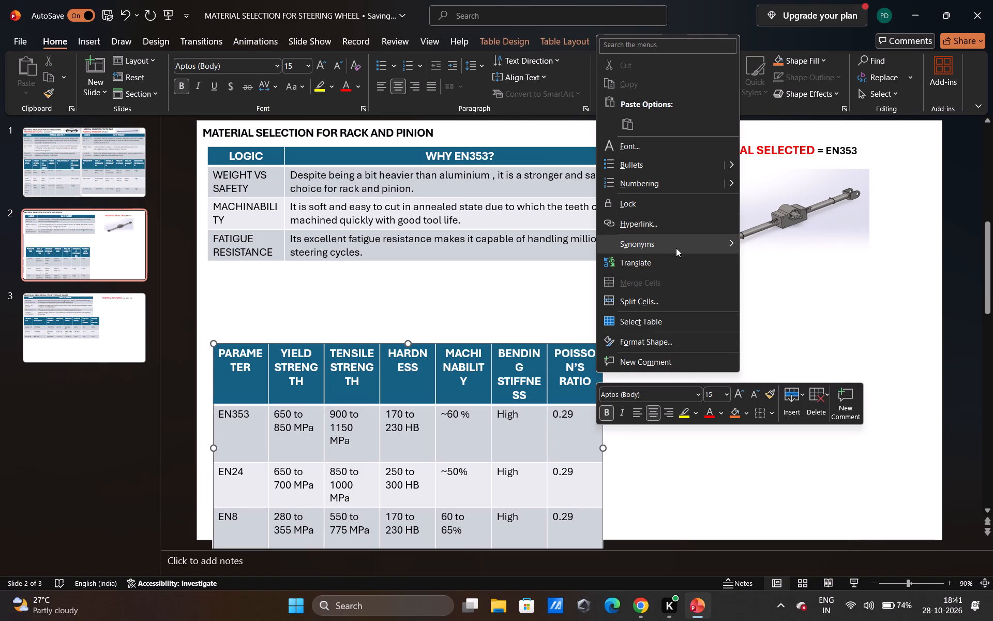
{"action": "left_click", "coordinate": [817, 415]}
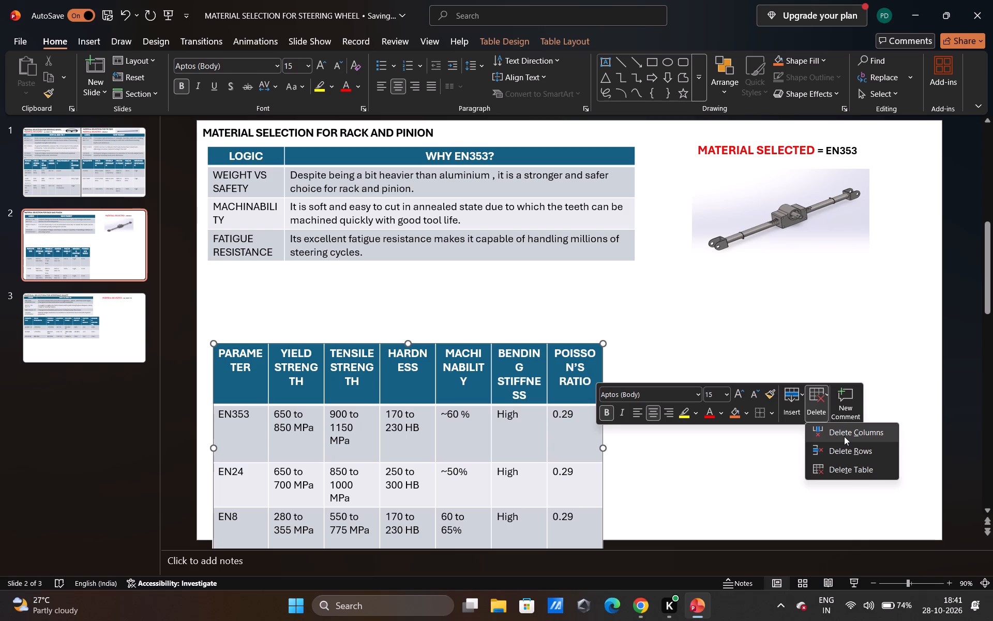
{"action": "left_click", "coordinate": [844, 436]}
Resize the rack and pinion parameter table to a compact height and place it in the slide's bottom-left corner.
{"action": "left_click_drag", "start_coordinate": [381, 345], "coordinate": [383, 289]}
{"action": "left_click_drag", "start_coordinate": [376, 544], "coordinate": [376, 539]}
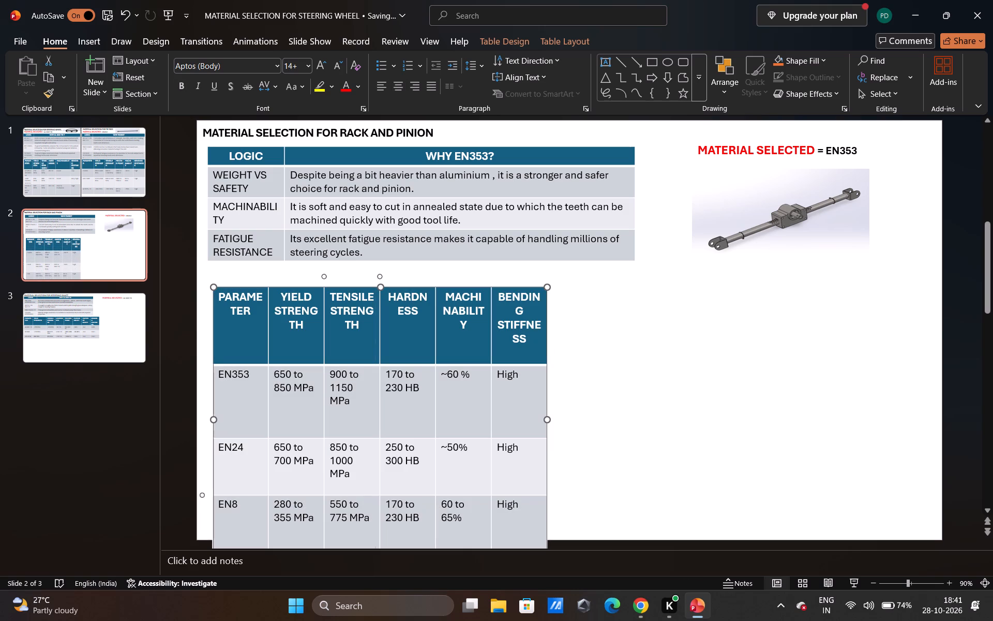
{"action": "left_click_drag", "start_coordinate": [376, 539], "coordinate": [379, 487]}
{"action": "left_click_drag", "start_coordinate": [547, 470], "coordinate": [530, 436]}
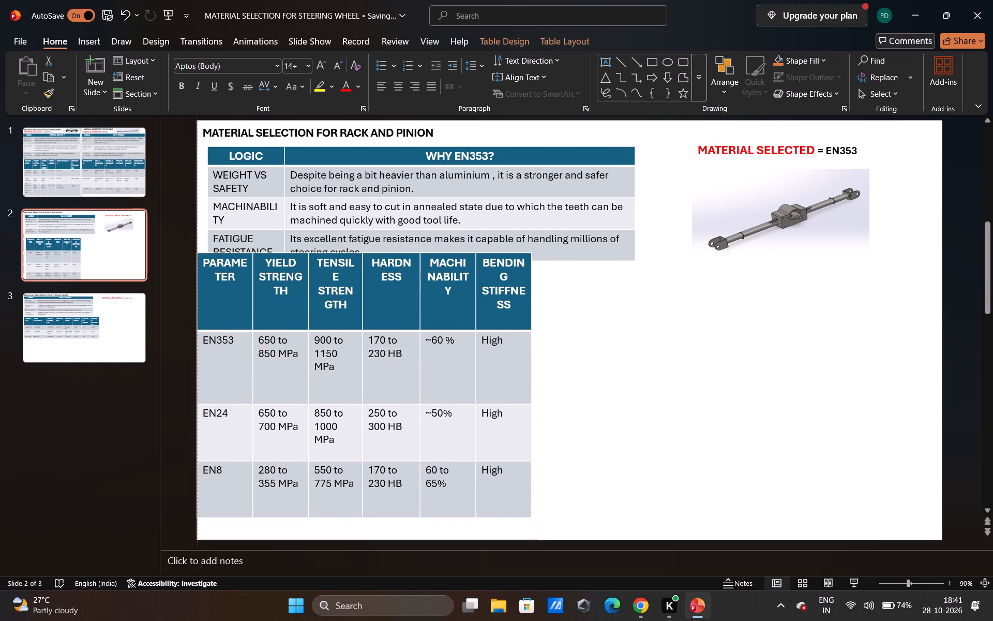
{"action": "left_click_drag", "start_coordinate": [530, 436], "coordinate": [538, 457]}
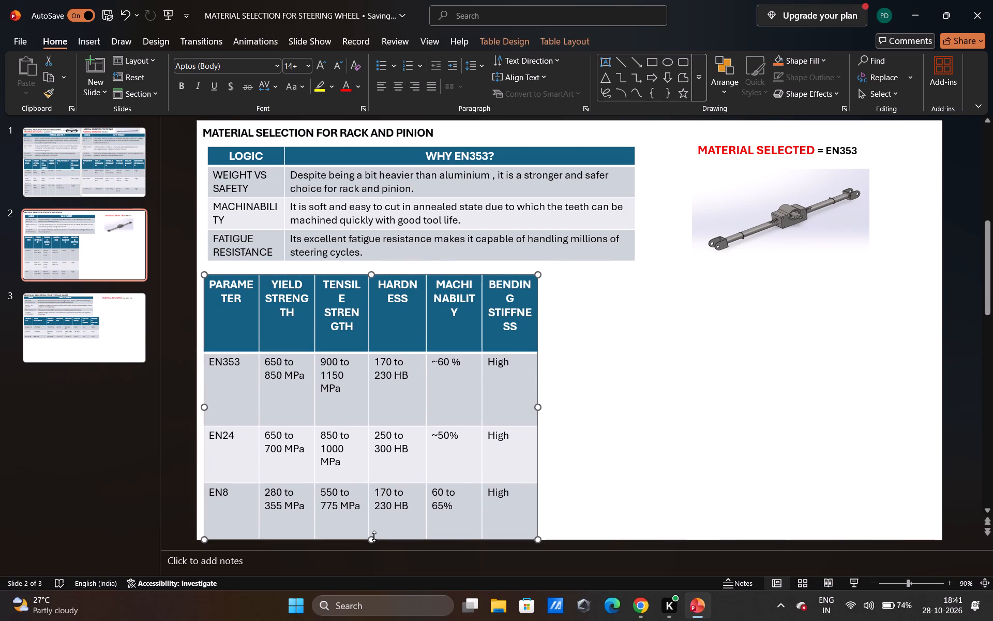
{"action": "left_click_drag", "start_coordinate": [374, 536], "coordinate": [388, 458]}
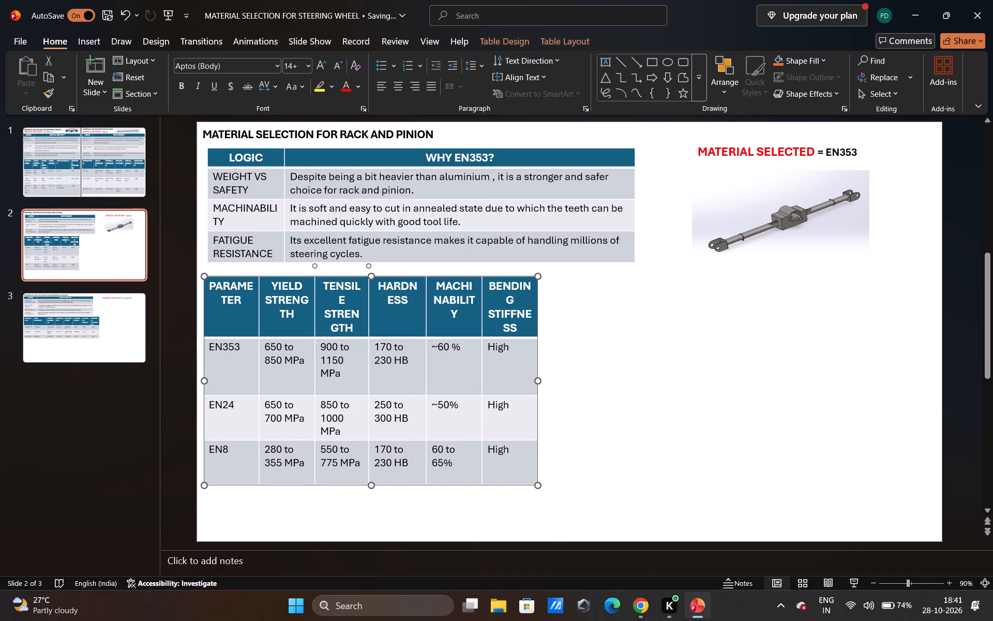
{"action": "left_click_drag", "start_coordinate": [373, 278], "coordinate": [372, 305]}
{"action": "left_click_drag", "start_coordinate": [537, 373], "coordinate": [537, 374]}
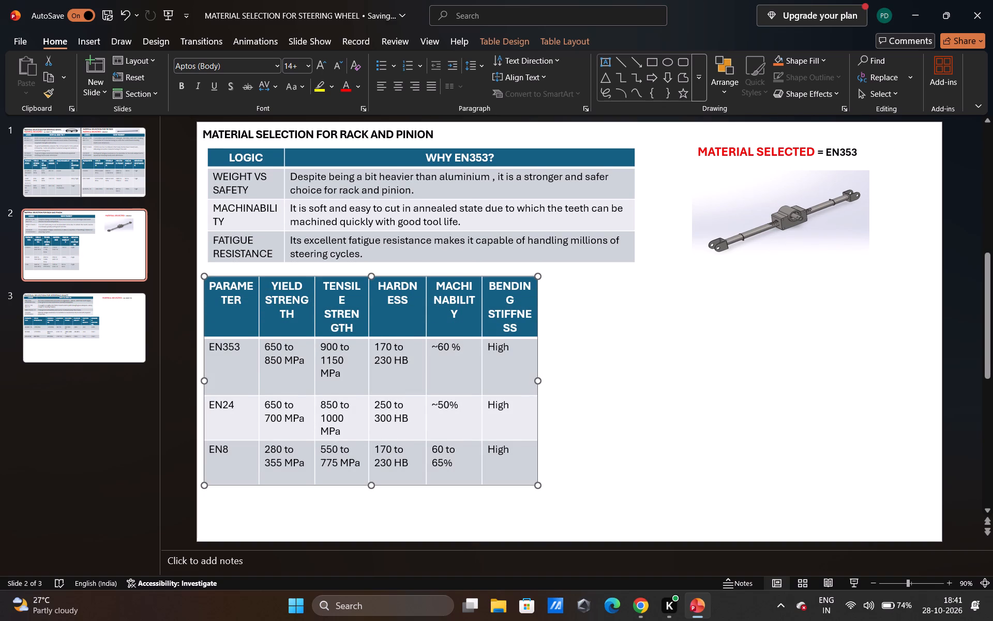
{"action": "left_click_drag", "start_coordinate": [537, 374], "coordinate": [535, 427]}
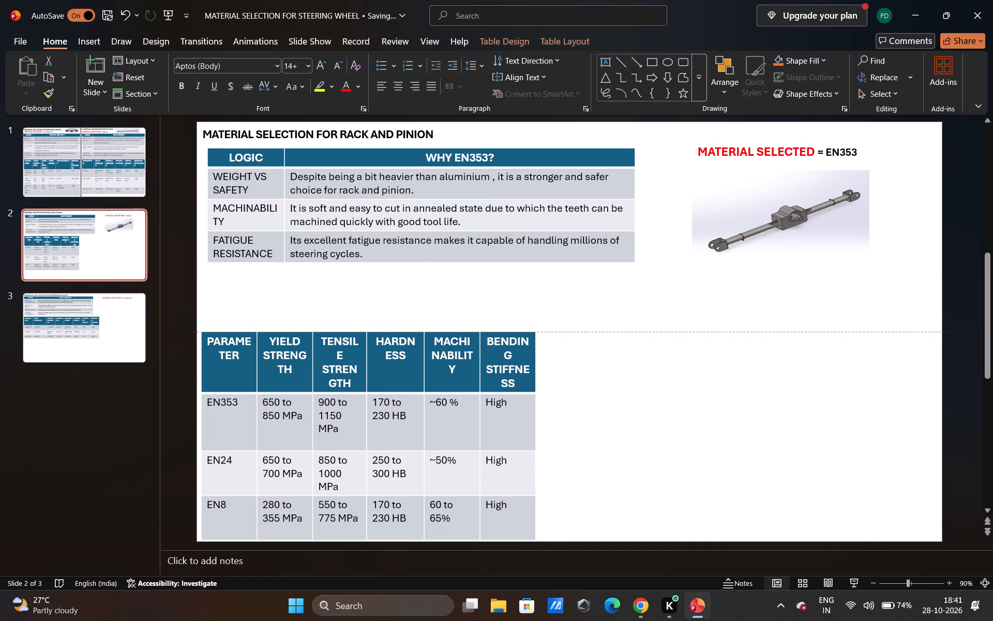
{"action": "left_click_drag", "start_coordinate": [535, 427], "coordinate": [535, 431]}
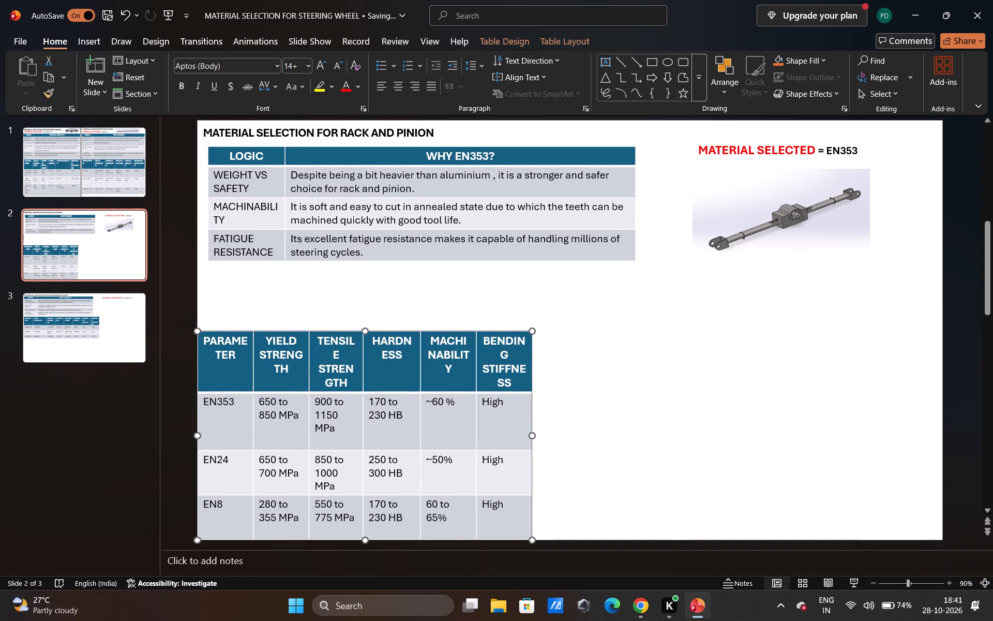
Narrow the rack and pinion LOGIC table to line up with the parameter table's right edge.
{"action": "left_click", "coordinate": [634, 206]}
{"action": "left_click_drag", "start_coordinate": [634, 206], "coordinate": [521, 212]}
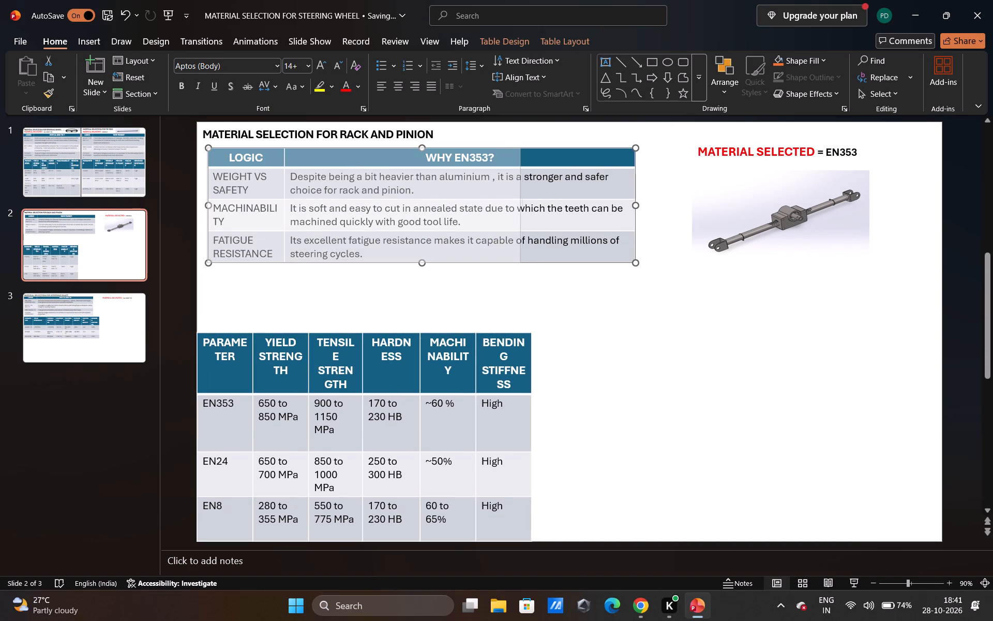
{"action": "left_click_drag", "start_coordinate": [521, 212], "coordinate": [535, 214]}
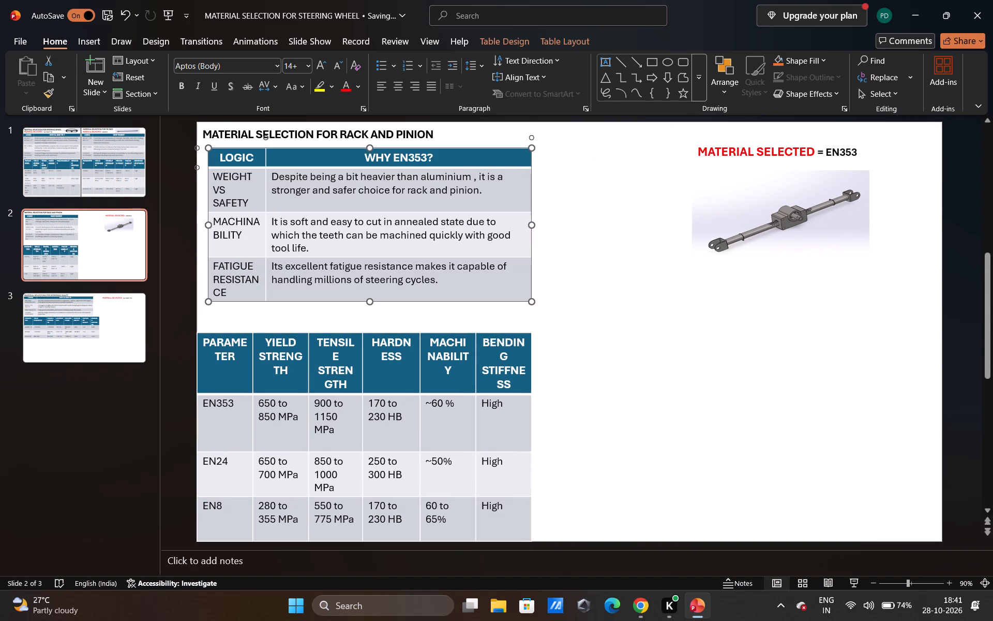
Move the LOGIC table just above the parameter table and widen it slightly to match the parameter table's width.
{"action": "left_click_drag", "start_coordinate": [354, 149], "coordinate": [348, 178]}
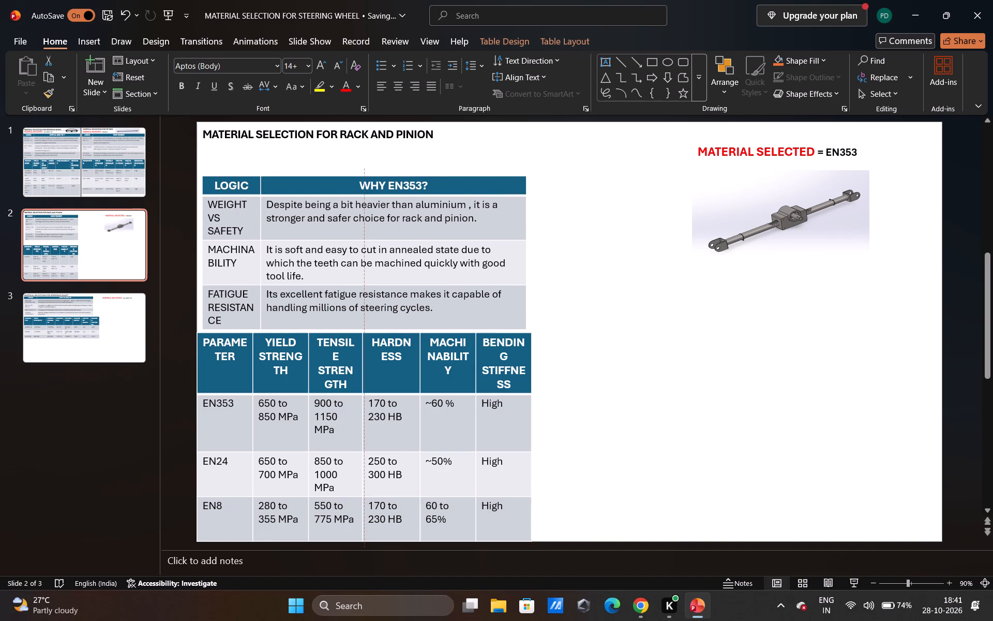
{"action": "left_click_drag", "start_coordinate": [348, 178], "coordinate": [344, 178]}
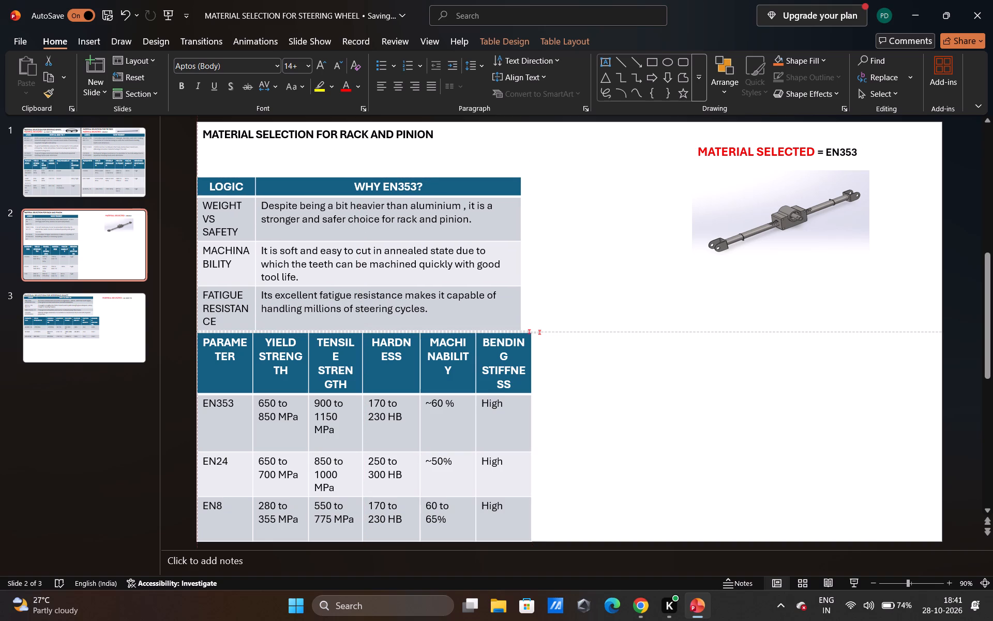
{"action": "left_click_drag", "start_coordinate": [344, 178], "coordinate": [348, 179]}
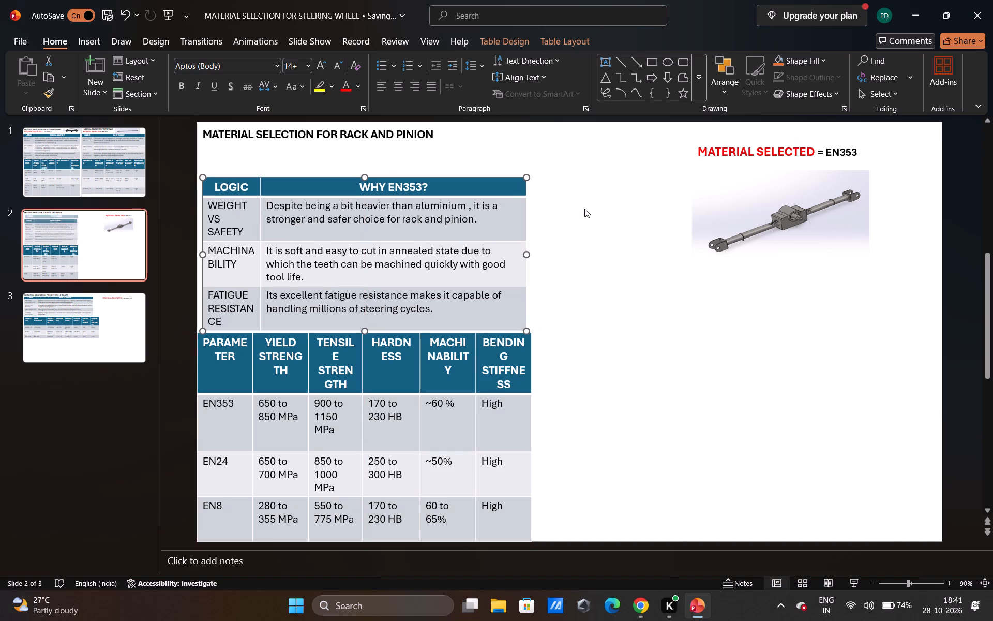
{"action": "left_click", "coordinate": [529, 254]}
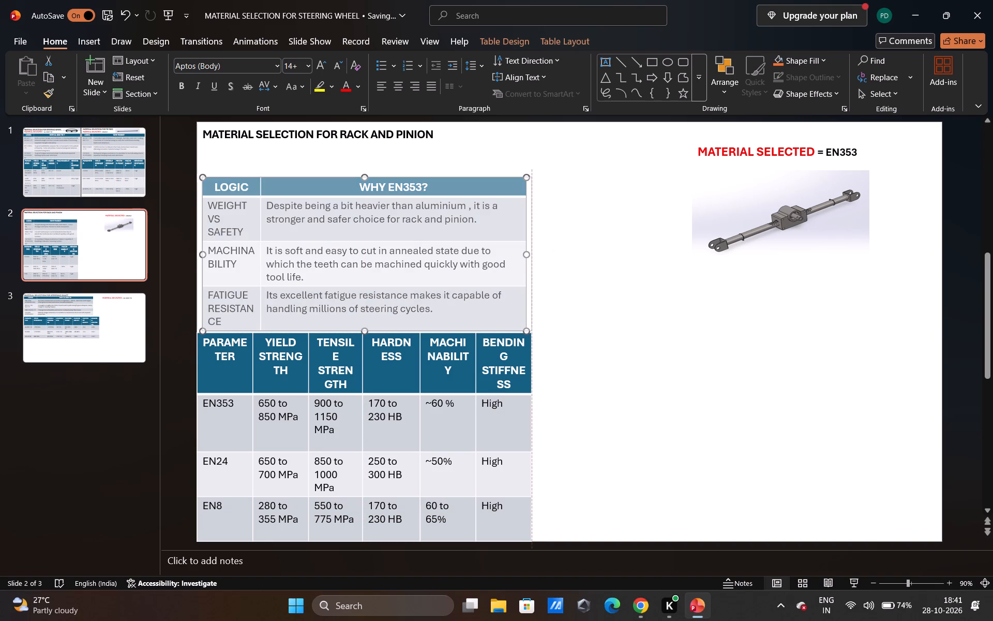
{"action": "left_click", "coordinate": [570, 251]}
{"action": "left_click", "coordinate": [358, 182]}
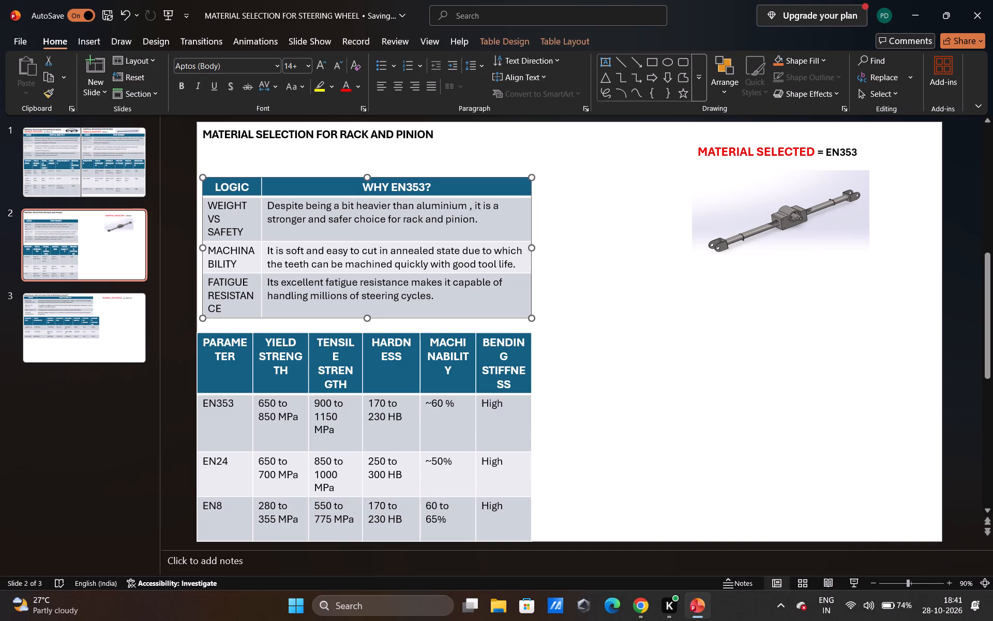
{"action": "left_click_drag", "start_coordinate": [358, 177], "coordinate": [355, 188]}
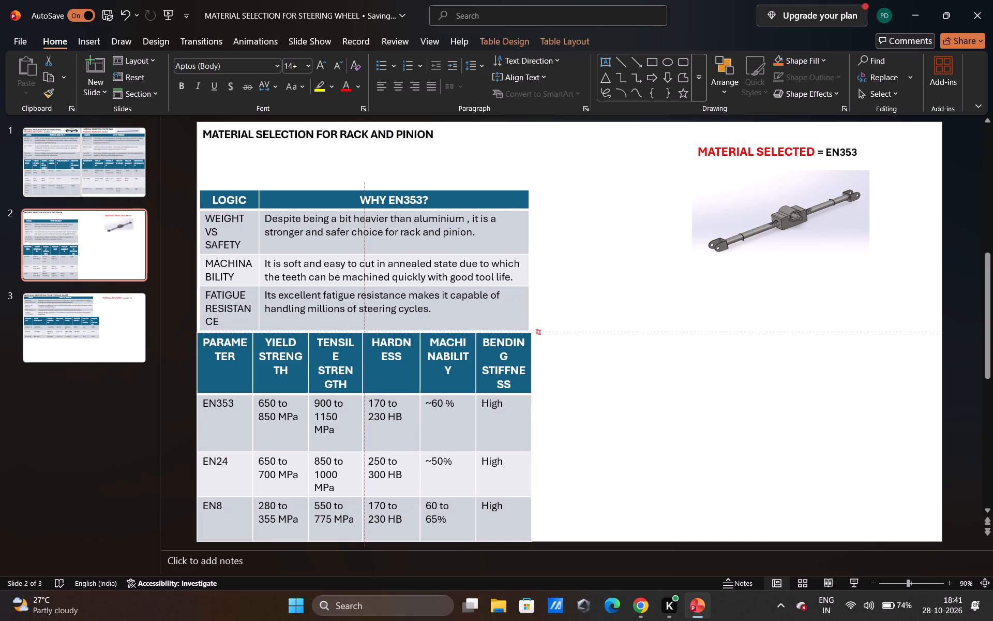
{"action": "left_click_drag", "start_coordinate": [355, 188], "coordinate": [356, 186]}
{"action": "left_click", "coordinate": [591, 230]}
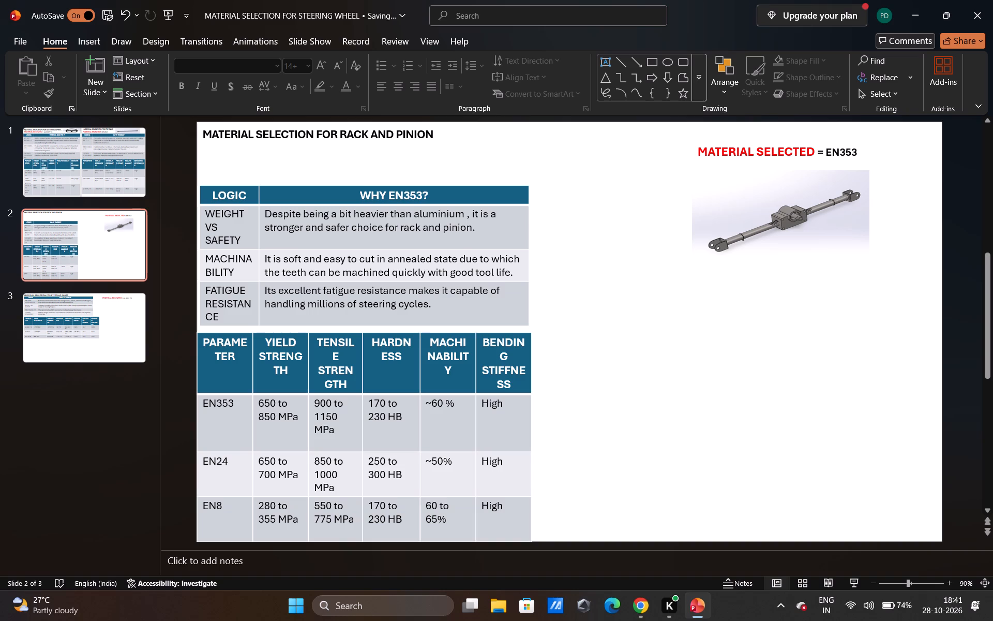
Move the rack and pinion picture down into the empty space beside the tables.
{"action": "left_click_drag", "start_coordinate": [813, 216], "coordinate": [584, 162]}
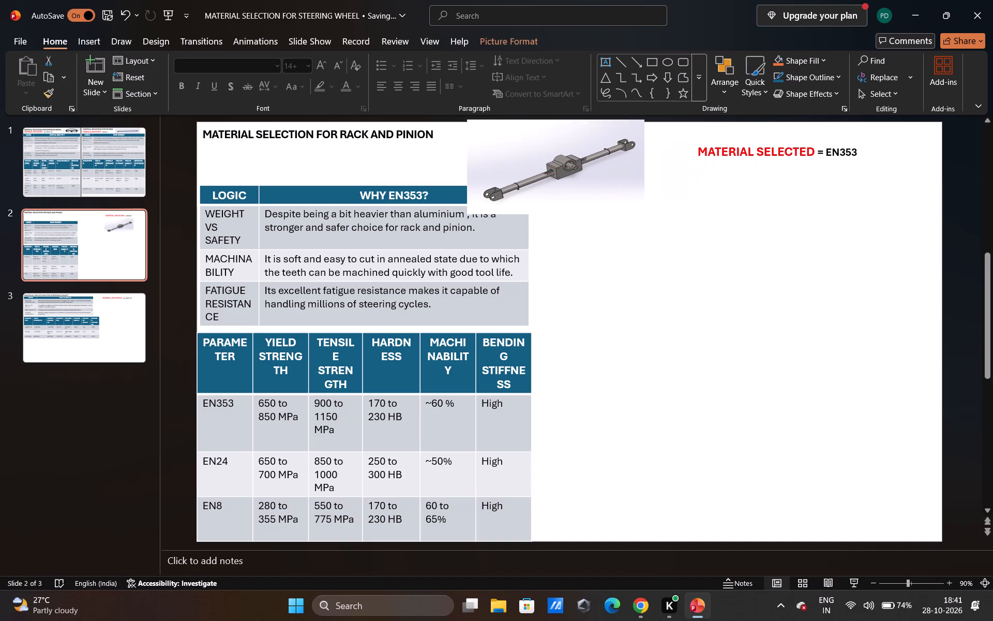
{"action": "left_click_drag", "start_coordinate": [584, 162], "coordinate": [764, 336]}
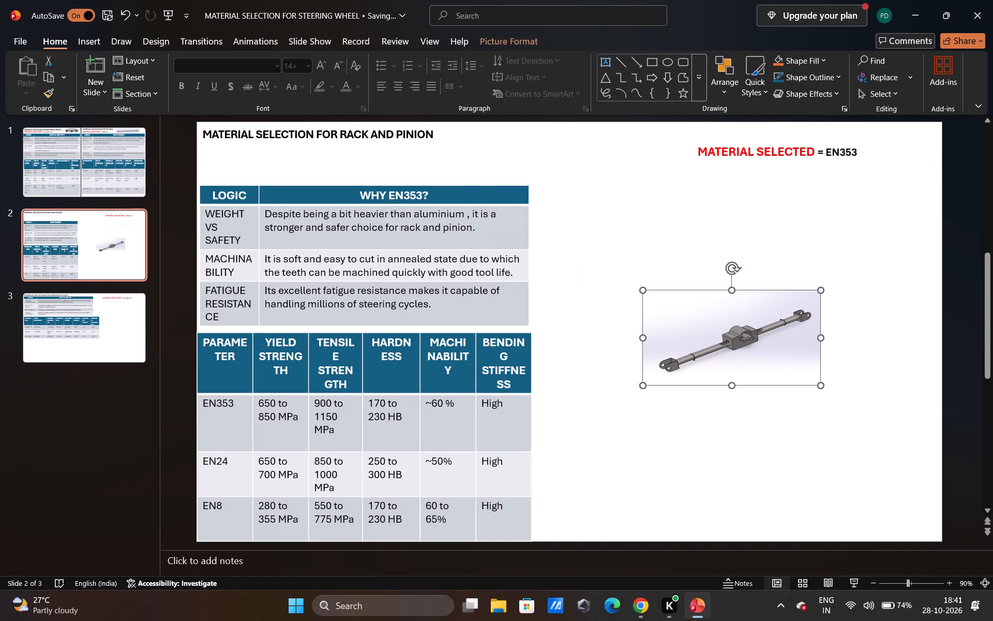
Set the font size of the red MATERIAL SELECTED text on the rack and pinion slide to 15.
{"action": "left_click_drag", "start_coordinate": [700, 155], "coordinate": [789, 156]}
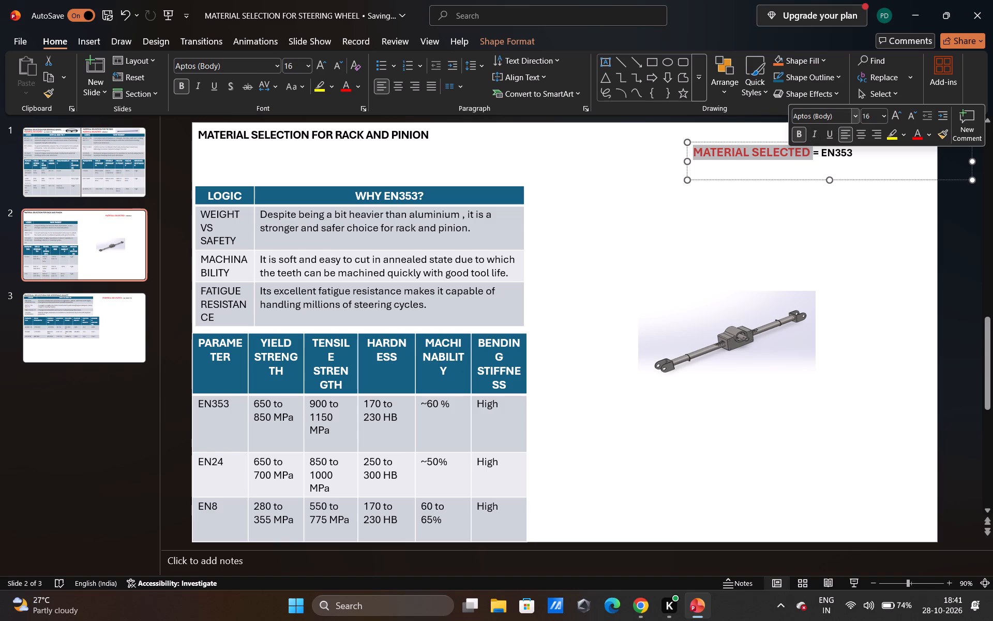
{"action": "left_click", "coordinate": [871, 117]}
{"action": "type", "text": "15"}
{"action": "key", "text": "Return"}
{"action": "left_click_drag", "start_coordinate": [838, 261], "coordinate": [837, 250]}
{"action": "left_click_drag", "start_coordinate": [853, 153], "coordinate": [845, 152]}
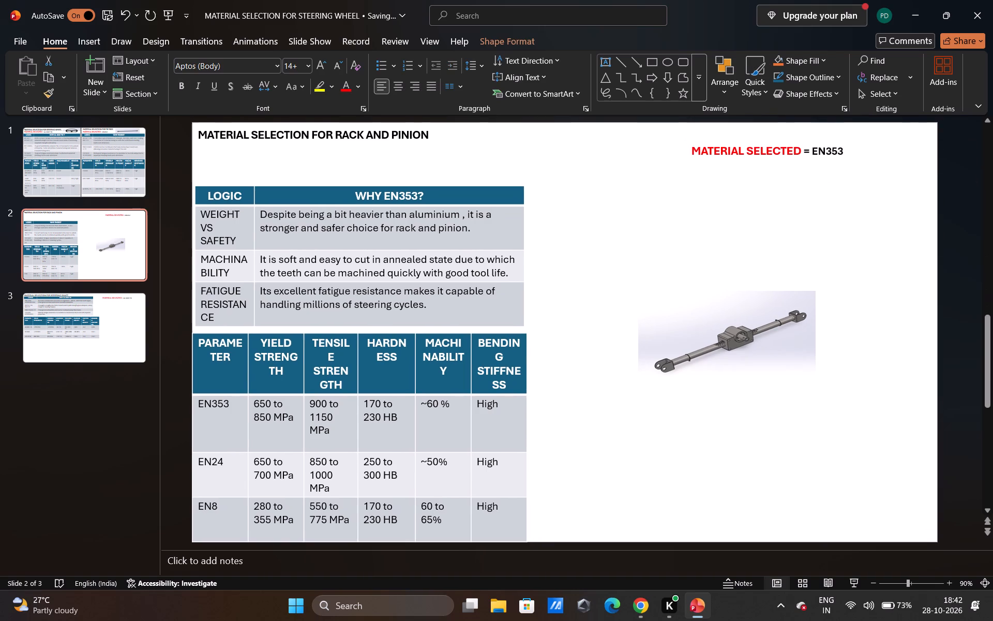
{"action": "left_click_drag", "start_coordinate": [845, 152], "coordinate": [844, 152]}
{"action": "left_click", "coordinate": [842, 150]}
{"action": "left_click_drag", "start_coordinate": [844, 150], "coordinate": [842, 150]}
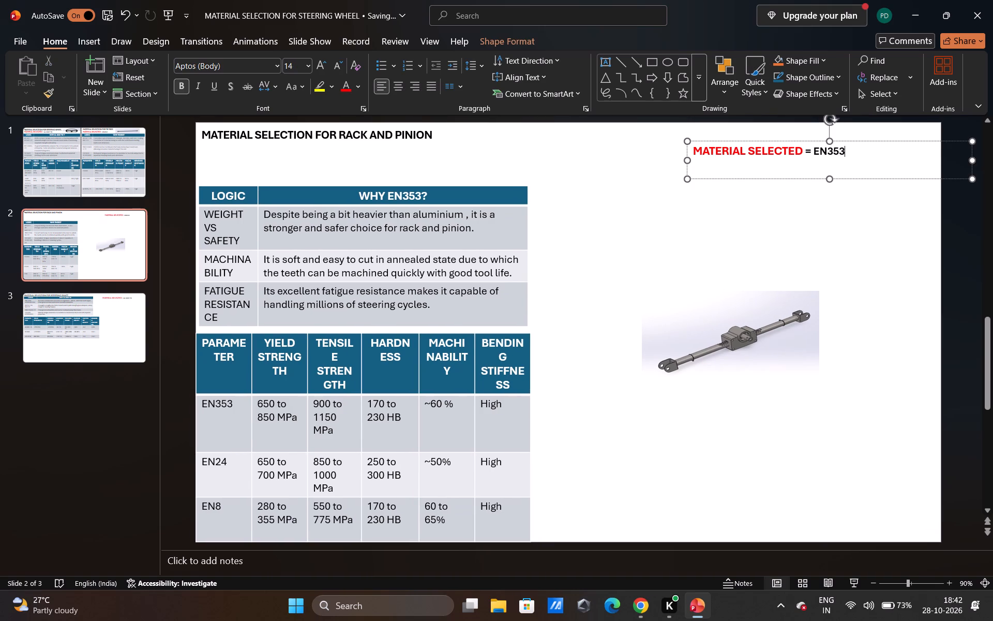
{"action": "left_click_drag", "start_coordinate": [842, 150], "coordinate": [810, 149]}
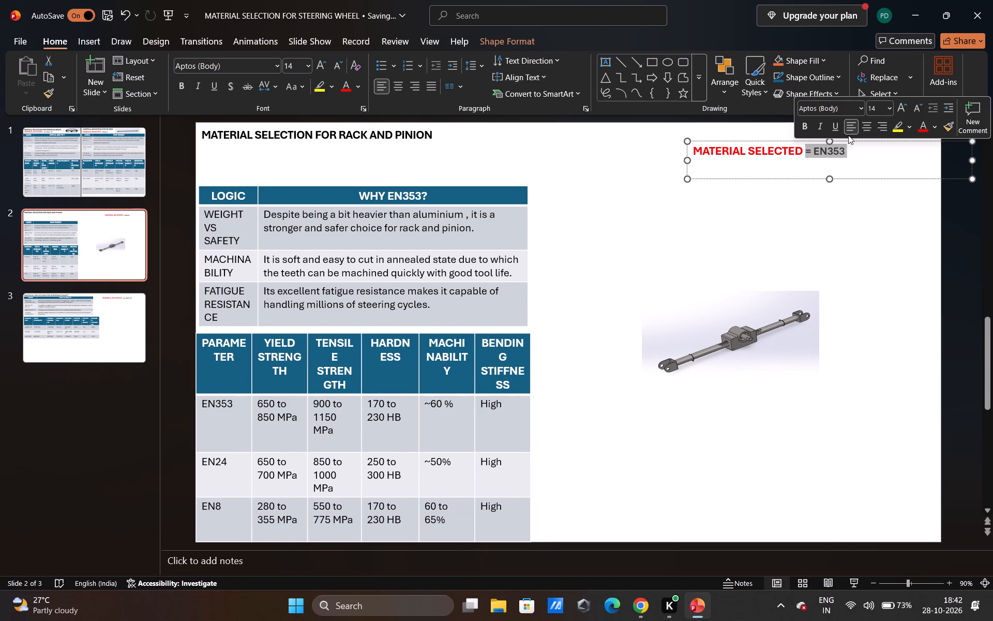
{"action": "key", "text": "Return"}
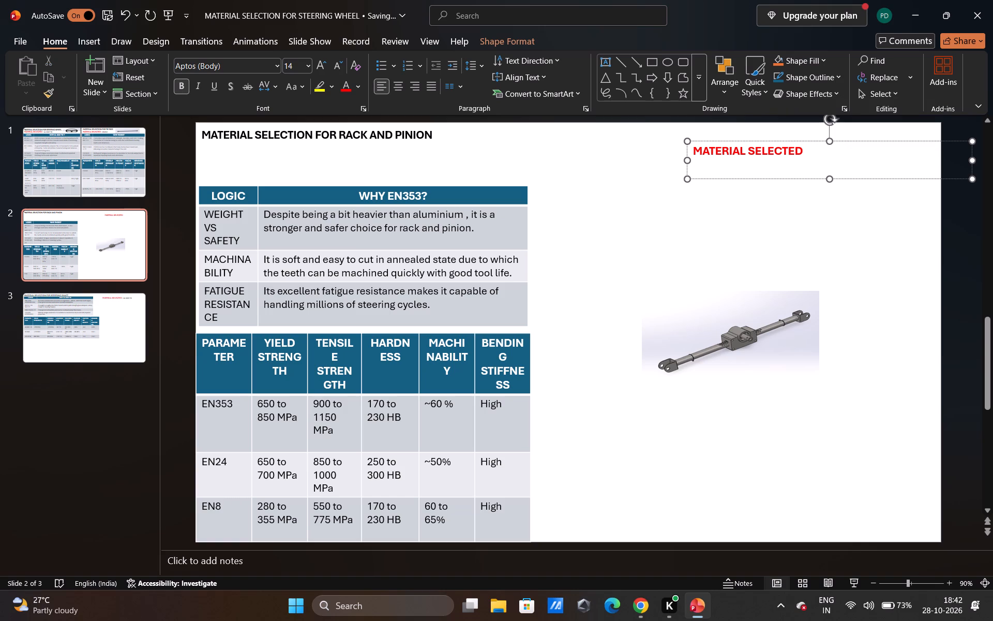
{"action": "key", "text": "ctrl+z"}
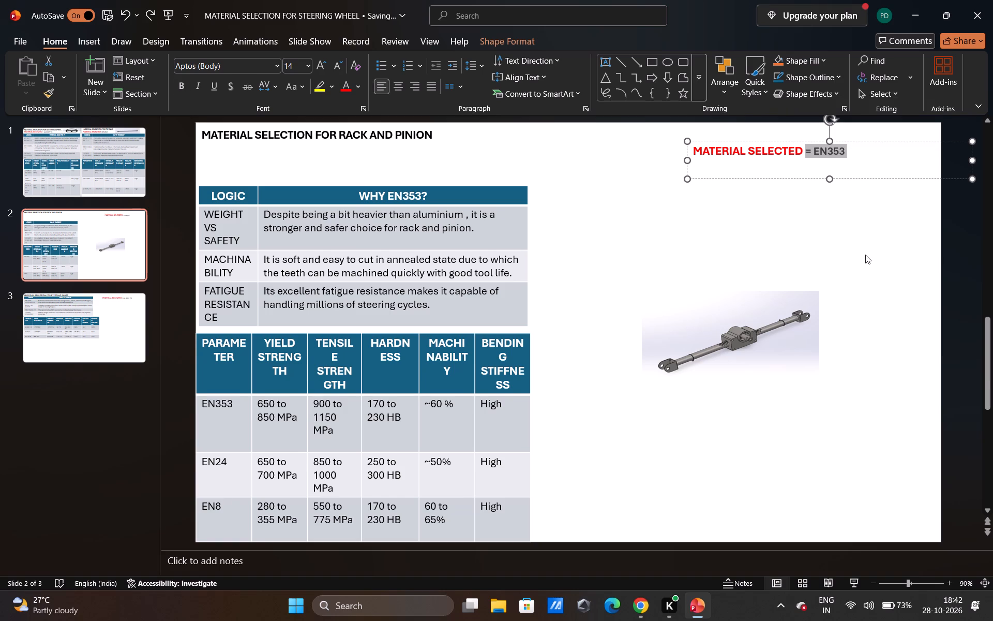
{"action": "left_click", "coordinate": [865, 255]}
Move the MATERIAL SELECTED = EN353 text box to the slide's left side, just below the rack and pinion title.
{"action": "left_click", "coordinate": [840, 154]}
{"action": "left_click_drag", "start_coordinate": [919, 151], "coordinate": [835, 161]}
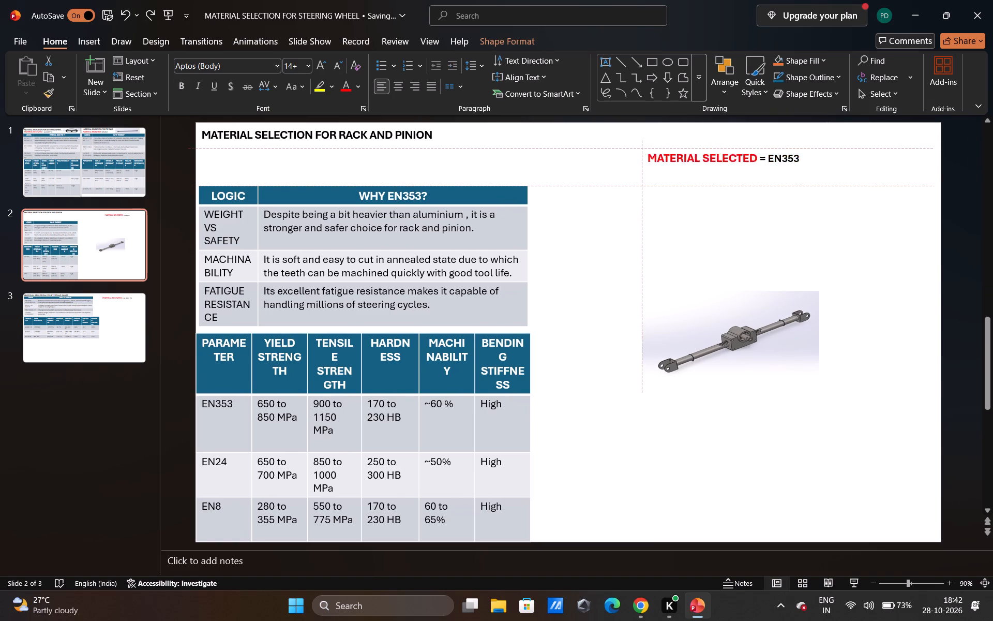
{"action": "left_click_drag", "start_coordinate": [835, 161], "coordinate": [431, 146]}
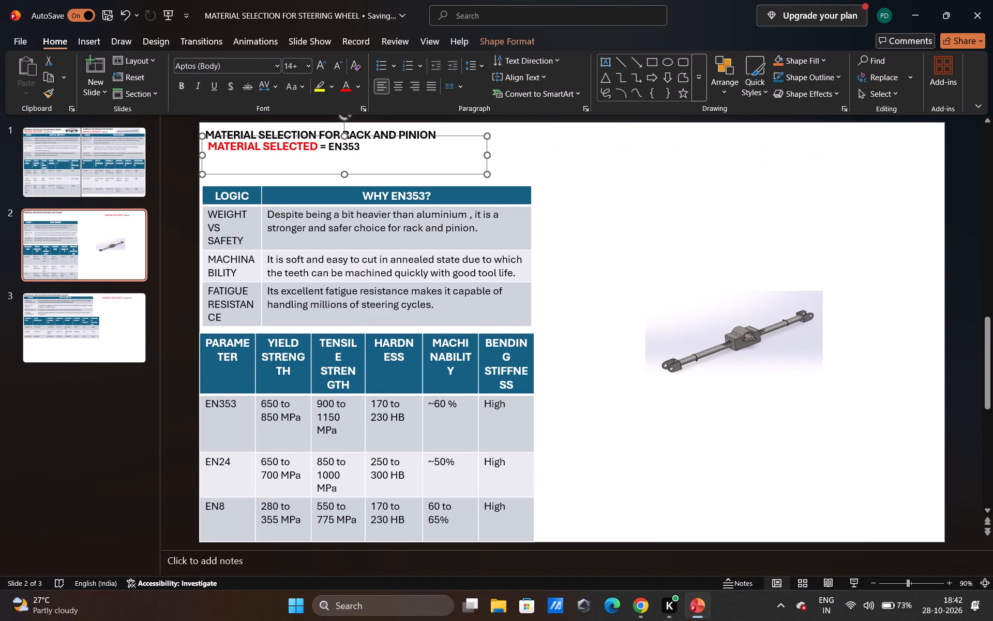
Reduce the height of the rack and pinion title box so it clears the MATERIAL SELECTED line.
{"action": "left_click", "coordinate": [432, 132]}
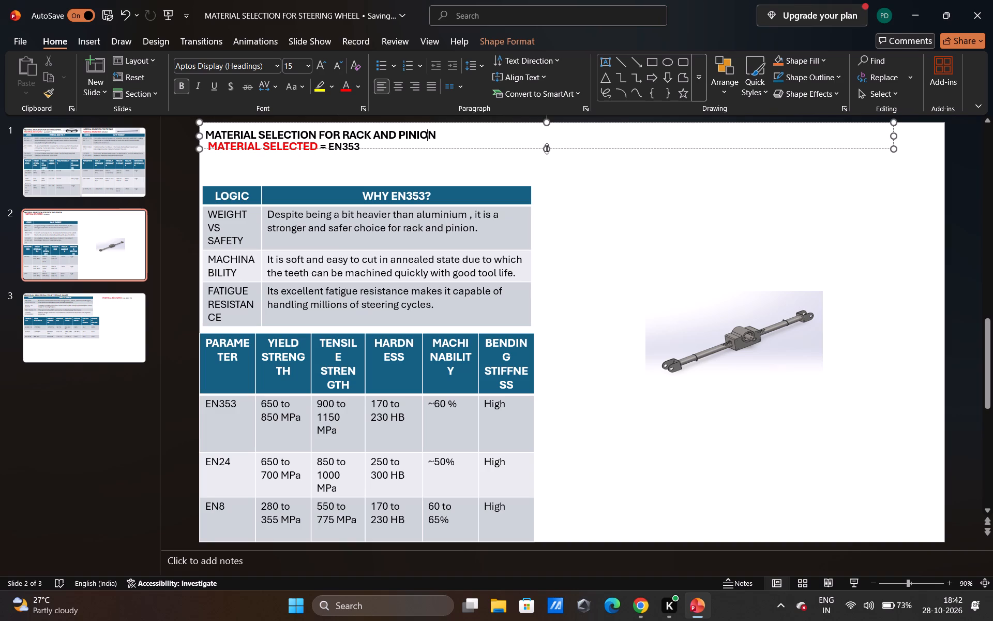
{"action": "left_click_drag", "start_coordinate": [547, 149], "coordinate": [548, 133]}
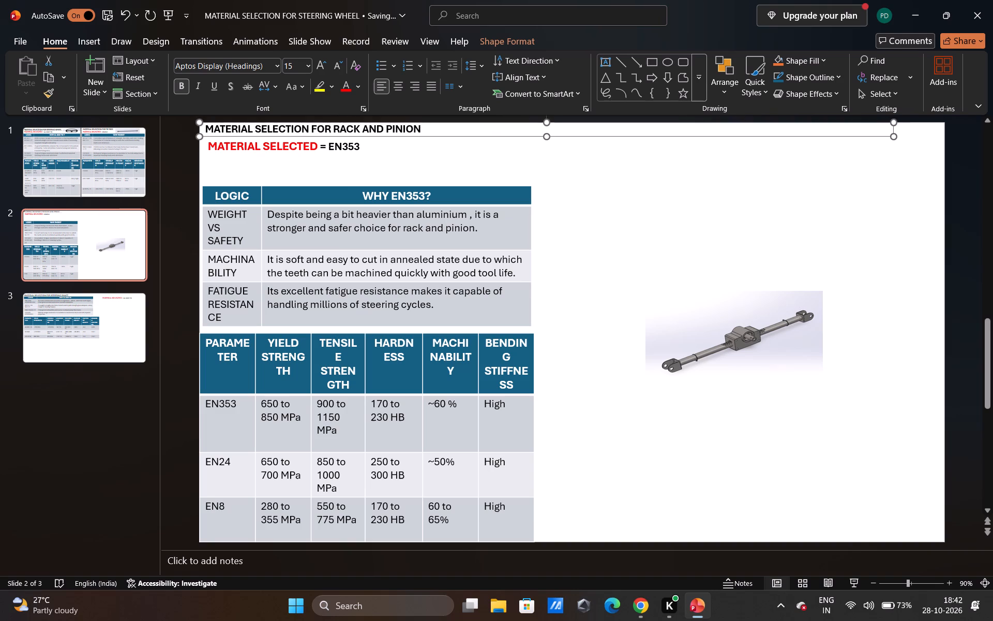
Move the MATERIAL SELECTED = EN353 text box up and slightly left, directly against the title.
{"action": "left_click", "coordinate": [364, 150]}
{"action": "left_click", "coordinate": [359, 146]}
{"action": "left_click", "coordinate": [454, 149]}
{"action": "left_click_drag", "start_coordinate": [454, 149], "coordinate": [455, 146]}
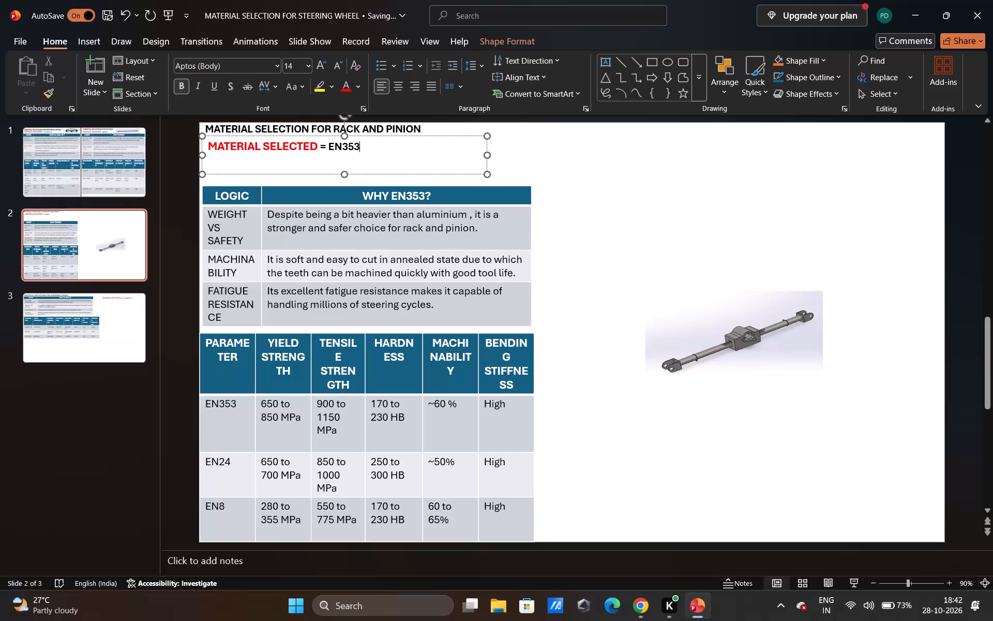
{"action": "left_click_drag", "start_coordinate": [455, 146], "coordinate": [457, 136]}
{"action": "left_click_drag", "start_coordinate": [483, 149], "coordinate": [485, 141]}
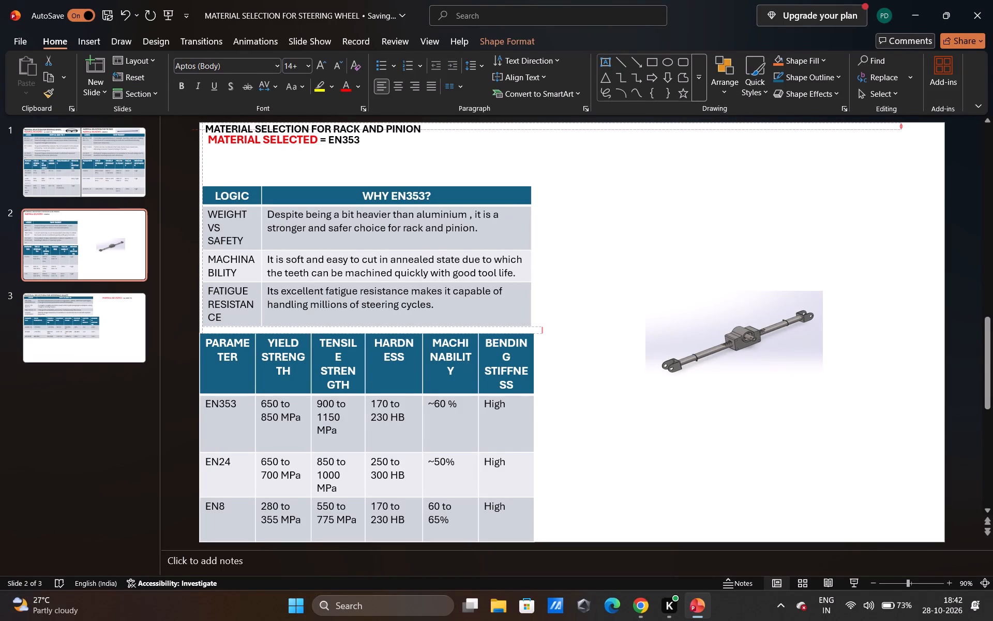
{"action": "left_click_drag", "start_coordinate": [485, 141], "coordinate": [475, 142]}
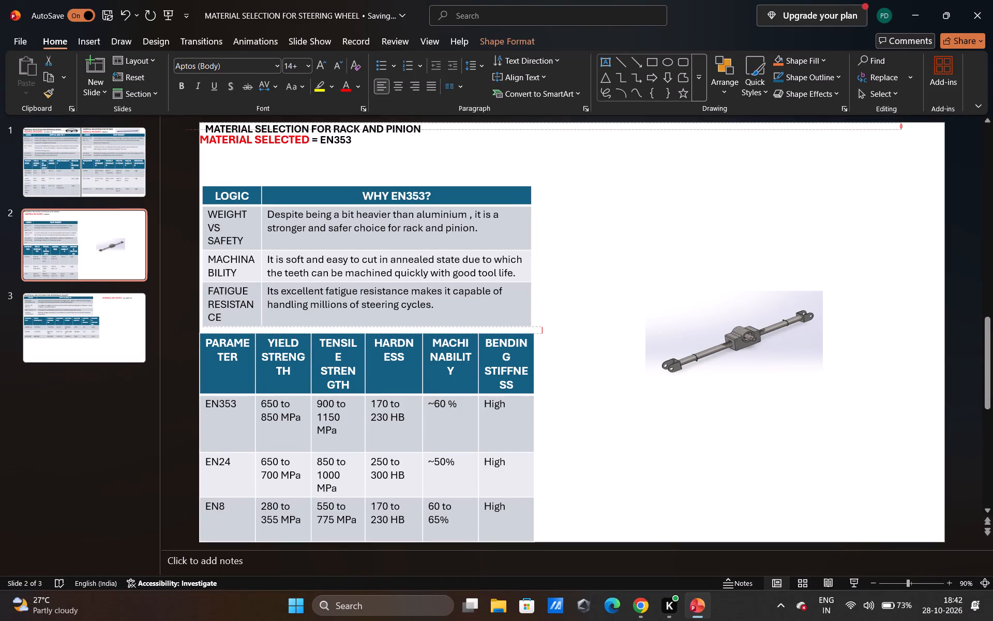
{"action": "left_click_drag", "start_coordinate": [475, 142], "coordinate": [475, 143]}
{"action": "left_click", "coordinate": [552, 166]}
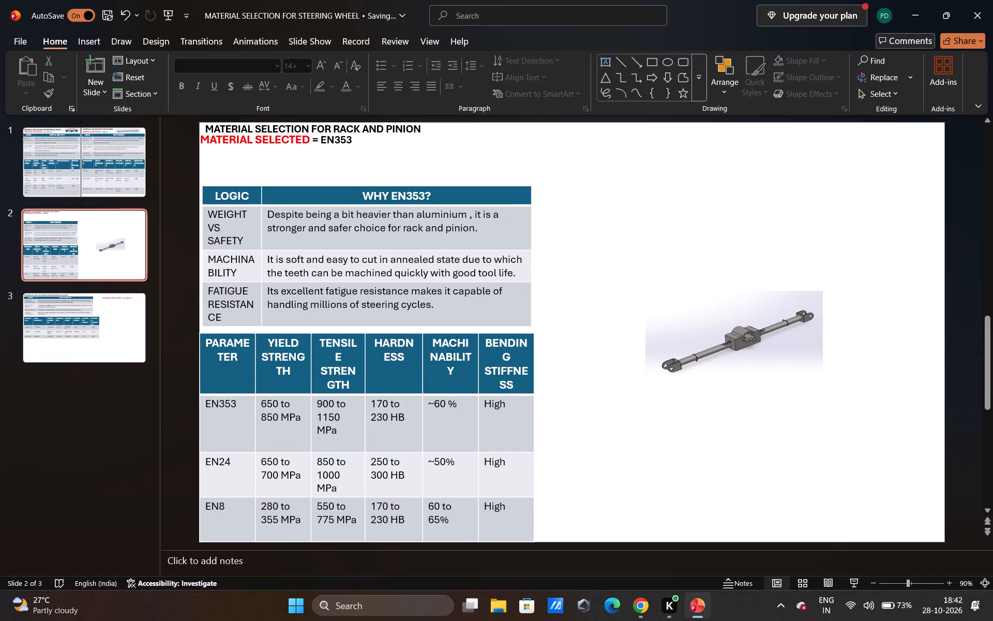
Compare the heading fonts with slide 1 and set the rack and pinion title's font size to 15.
{"action": "left_click_drag", "start_coordinate": [287, 142], "coordinate": [270, 141]}
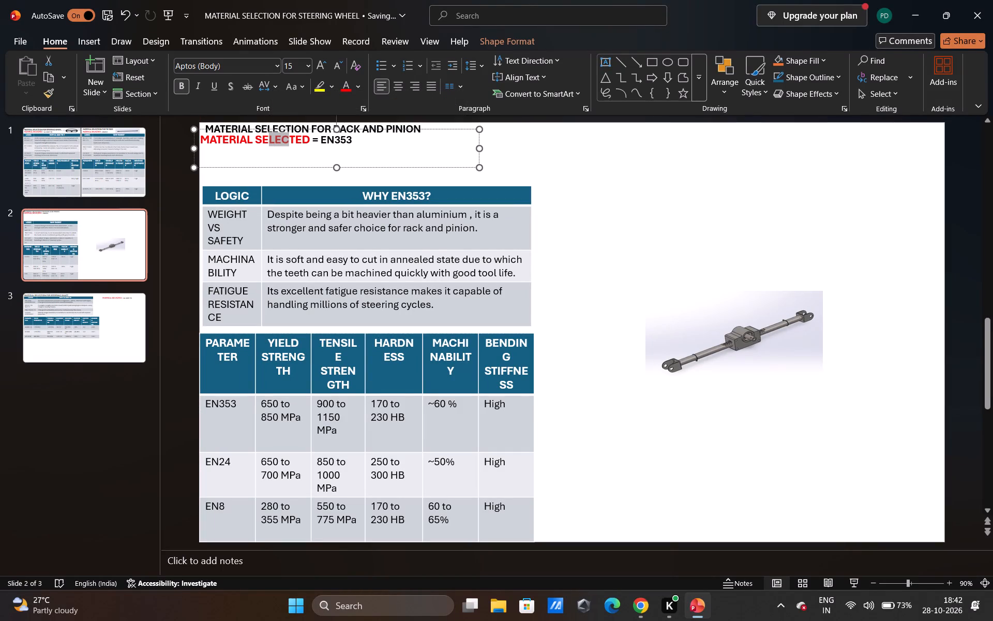
{"action": "left_click", "coordinate": [41, 182]}
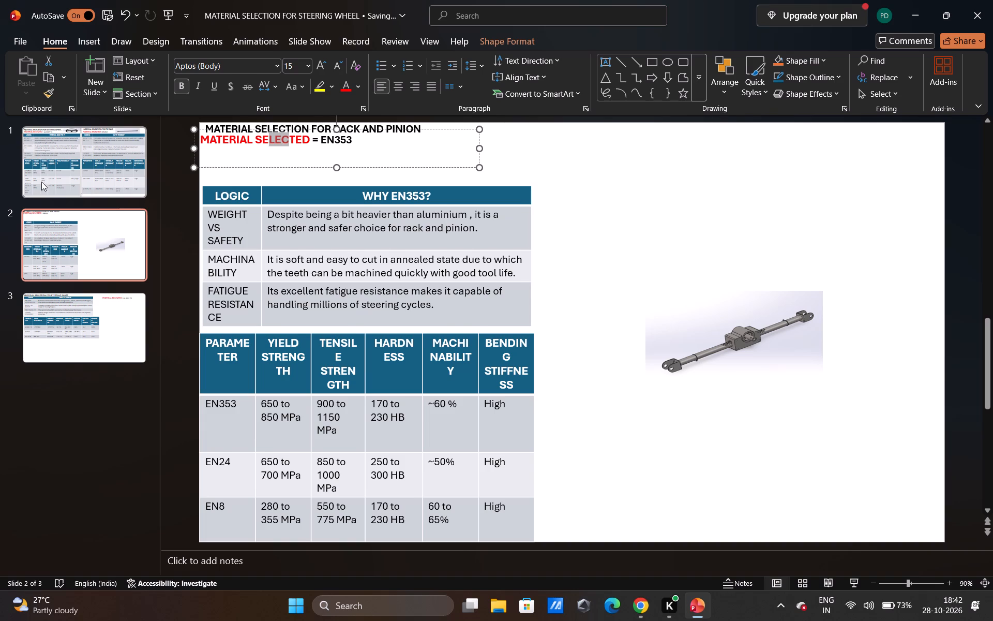
{"action": "left_click_drag", "start_coordinate": [218, 149], "coordinate": [268, 149]}
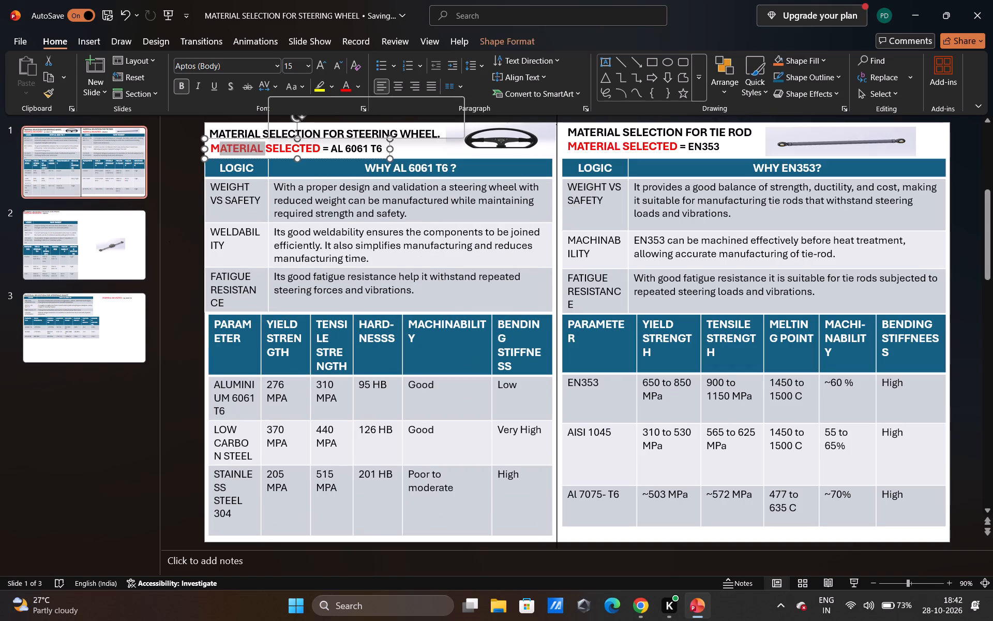
{"action": "left_click", "coordinate": [152, 193]}
{"action": "left_click", "coordinate": [102, 223]}
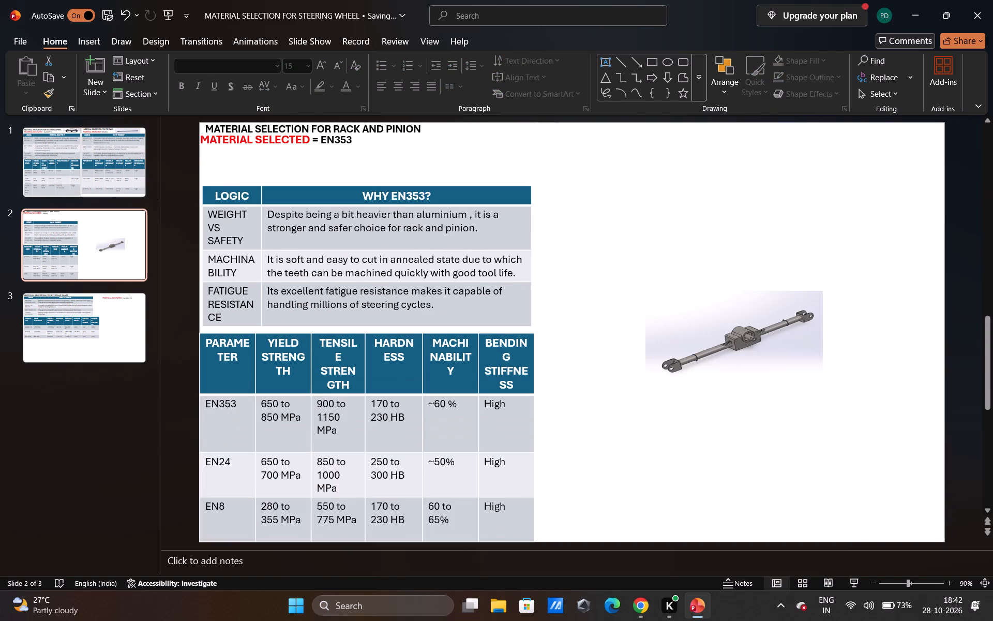
{"action": "left_click_drag", "start_coordinate": [274, 130], "coordinate": [292, 141]}
{"action": "left_click", "coordinate": [417, 169]}
{"action": "left_click", "coordinate": [525, 153]}
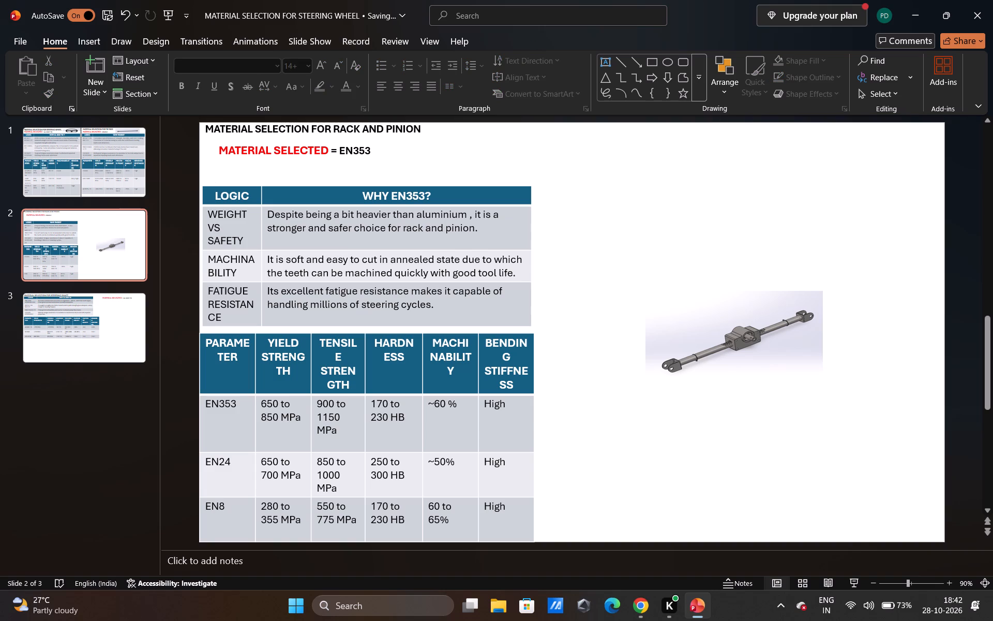
{"action": "left_click_drag", "start_coordinate": [408, 129], "coordinate": [387, 126]}
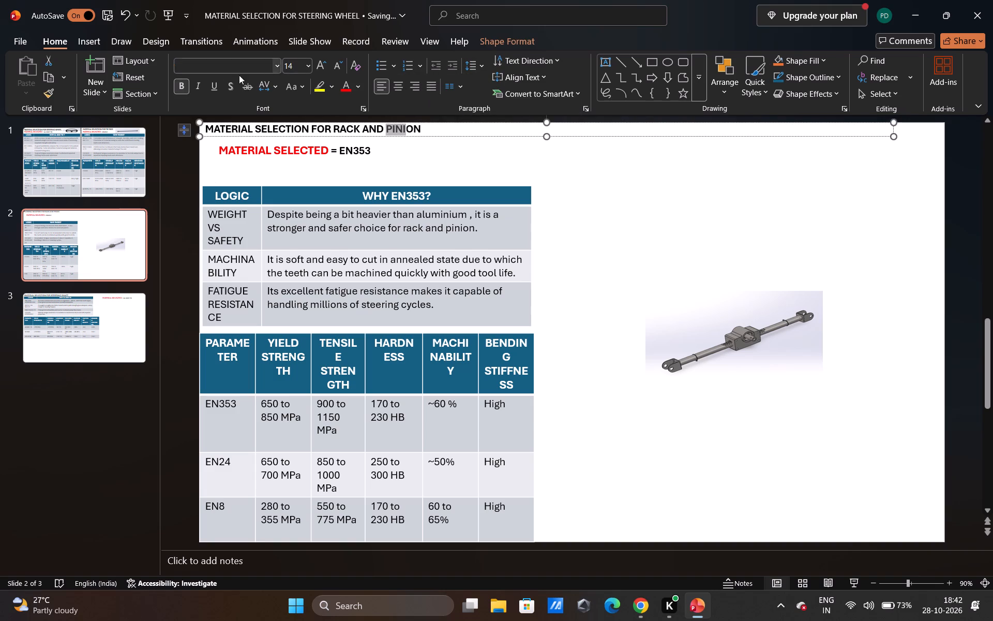
{"action": "left_click", "coordinate": [117, 163]}
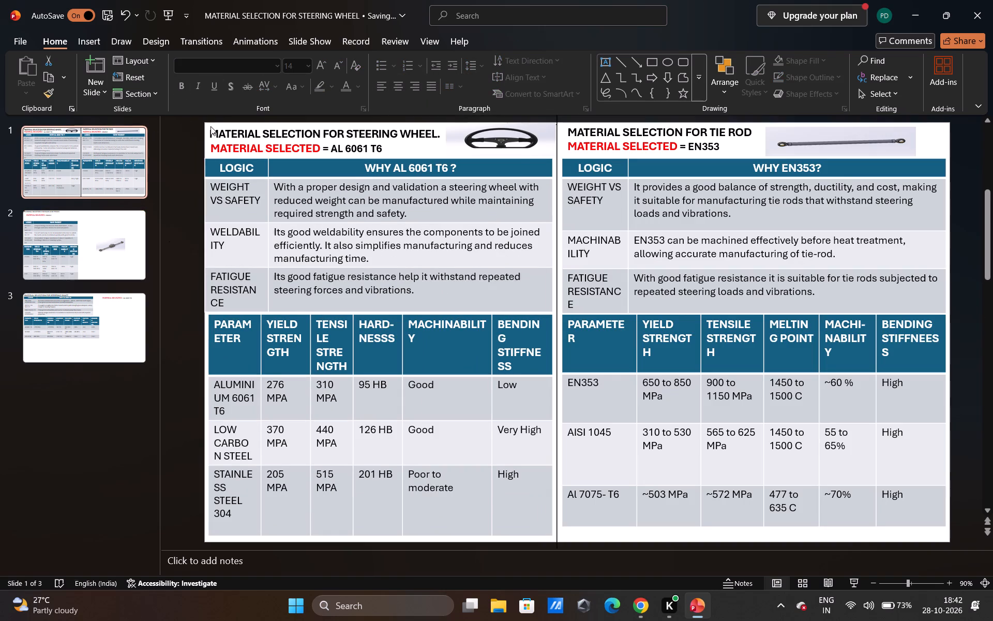
{"action": "left_click_drag", "start_coordinate": [215, 130], "coordinate": [243, 131]}
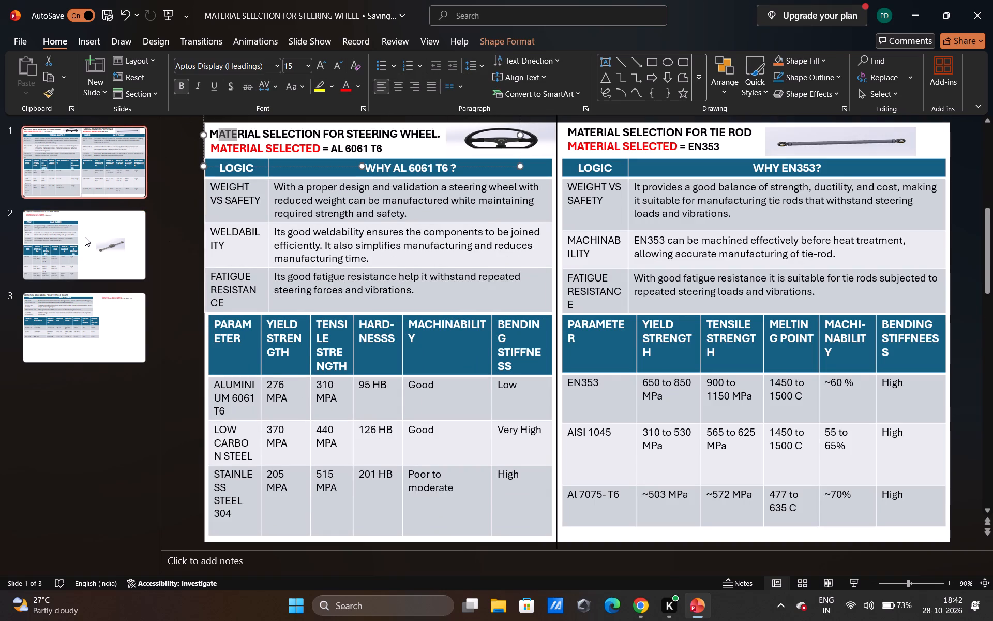
{"action": "left_click", "coordinate": [85, 237]}
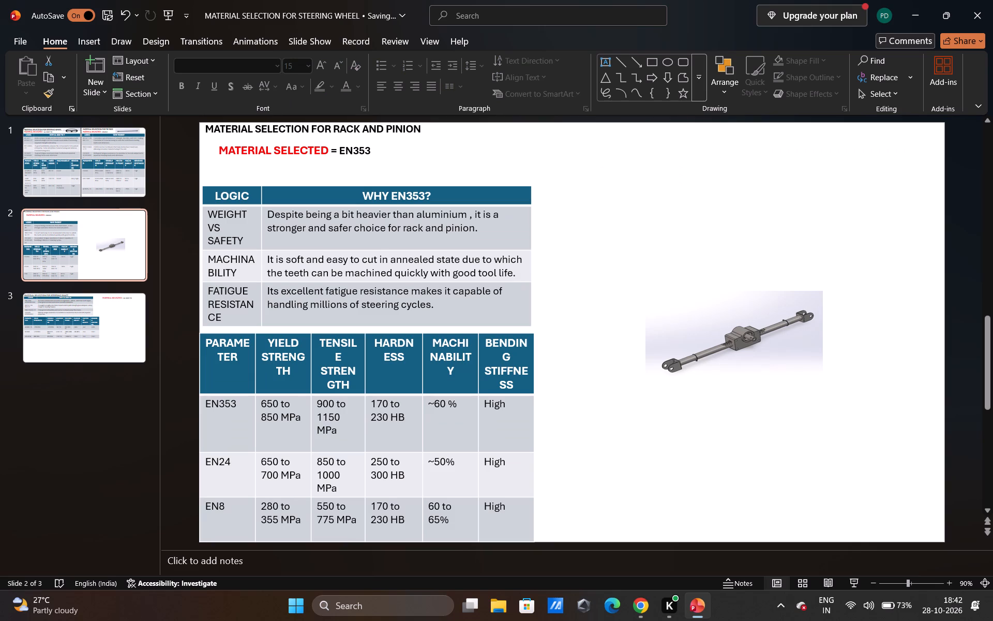
{"action": "left_click_drag", "start_coordinate": [206, 134], "coordinate": [404, 127]}
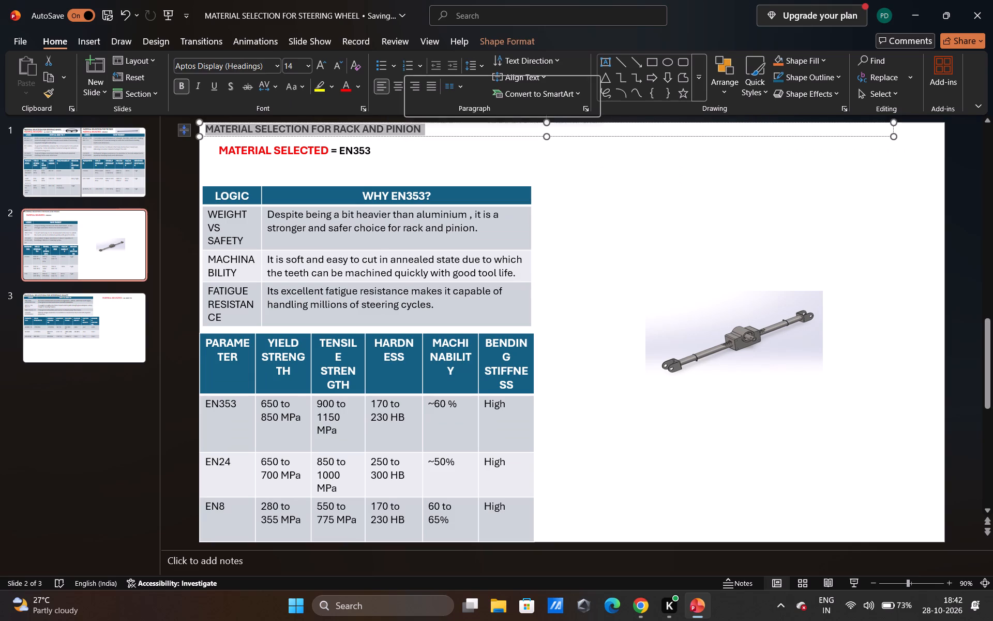
{"action": "left_click", "coordinate": [299, 64]}
{"action": "type", "text": "15"}
{"action": "key", "text": "Return"}
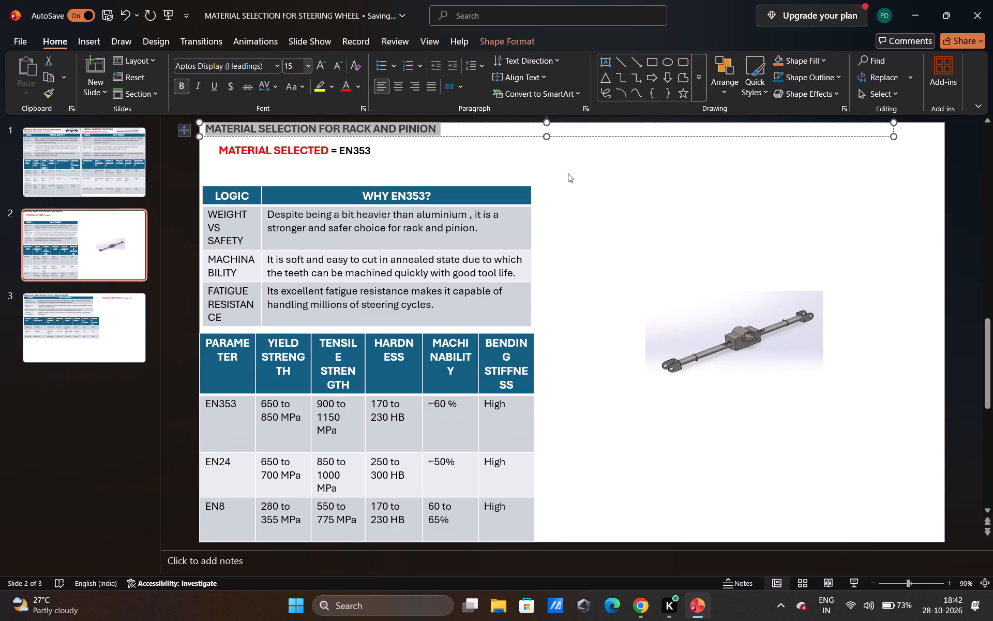
Place the MATERIAL SELECTED = EN353 text box directly beneath the title, with its text left-aligned to the title text.
{"action": "left_click", "coordinate": [363, 168]}
{"action": "left_click_drag", "start_coordinate": [372, 150], "coordinate": [355, 139]}
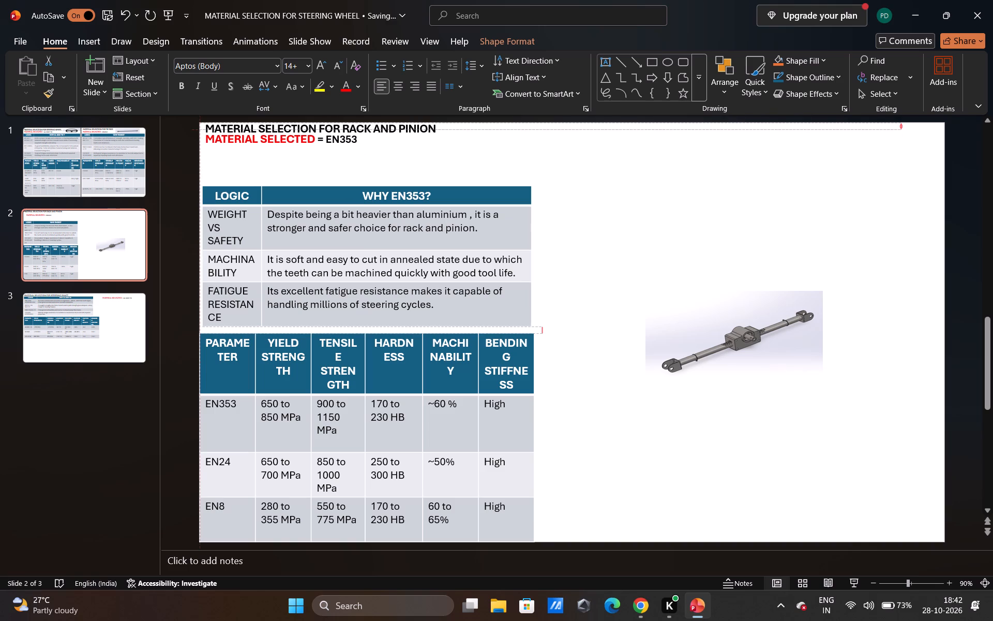
{"action": "left_click_drag", "start_coordinate": [355, 139], "coordinate": [358, 139]}
{"action": "left_click", "coordinate": [595, 195]}
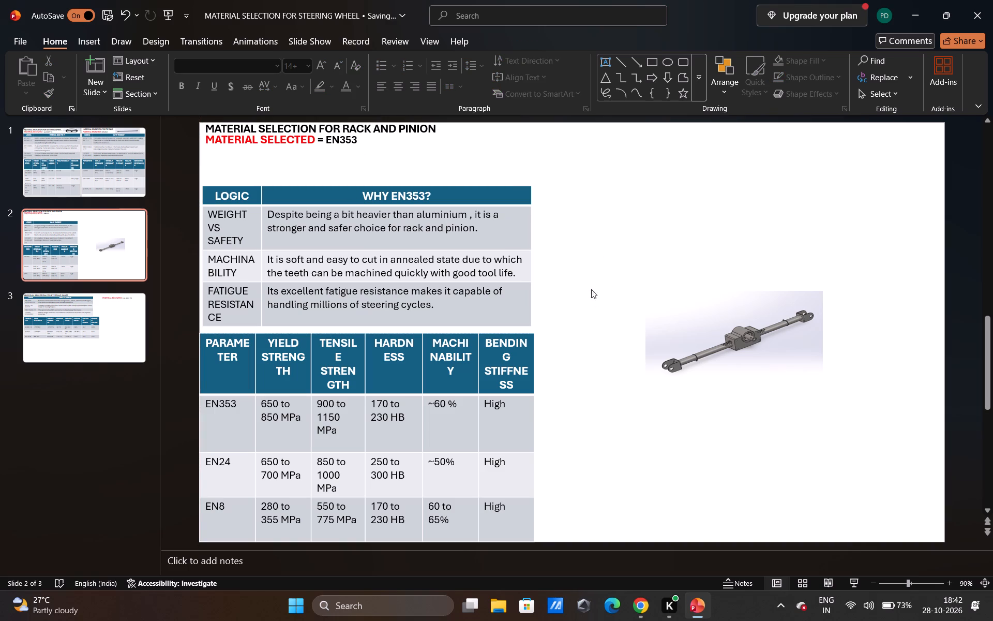
Shrink the rack and pinion picture into a small flat strip and park it on the slide's blank half, clear of the tables.
{"action": "left_click_drag", "start_coordinate": [715, 351], "coordinate": [306, 230]}
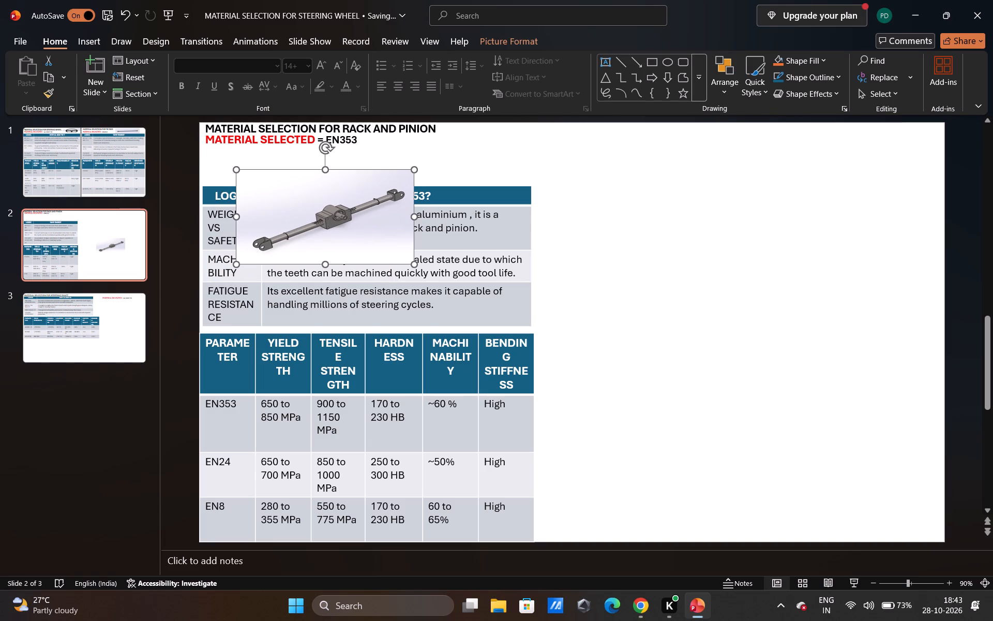
{"action": "left_click_drag", "start_coordinate": [324, 264], "coordinate": [335, 215]}
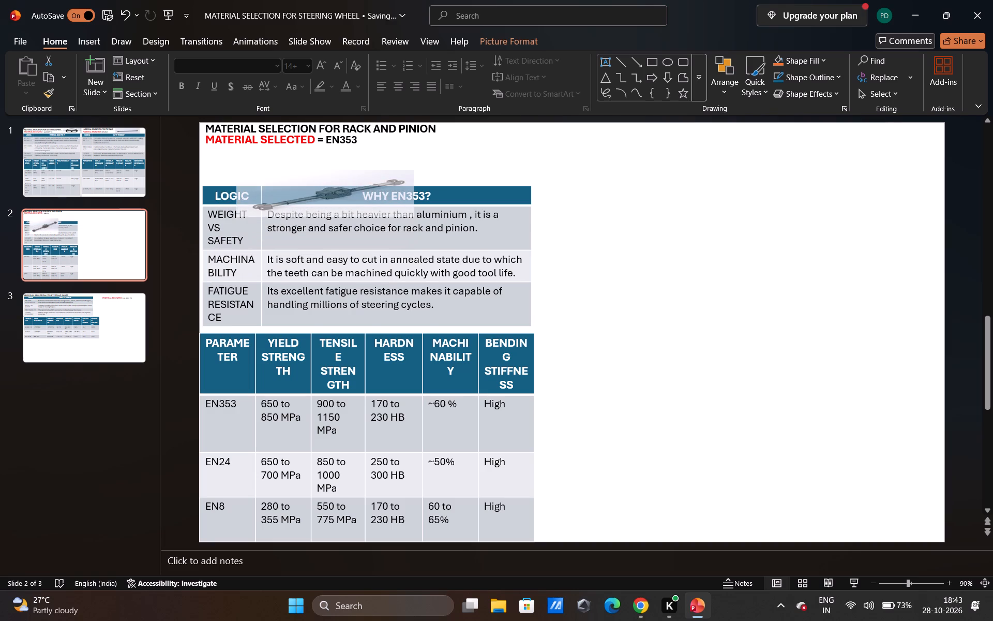
{"action": "left_click_drag", "start_coordinate": [335, 215], "coordinate": [335, 215]}
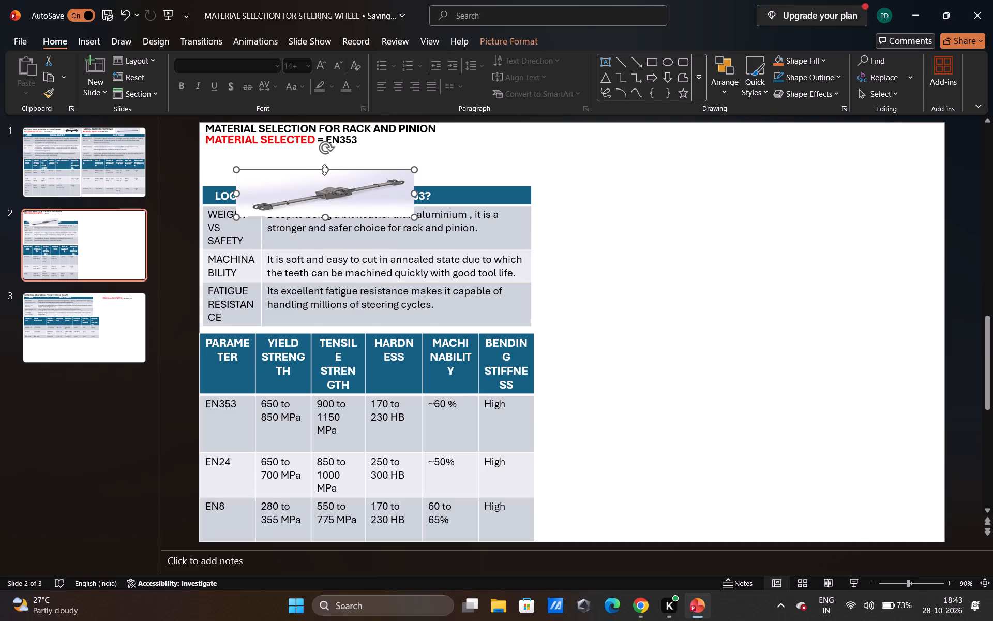
{"action": "left_click_drag", "start_coordinate": [325, 170], "coordinate": [325, 186]}
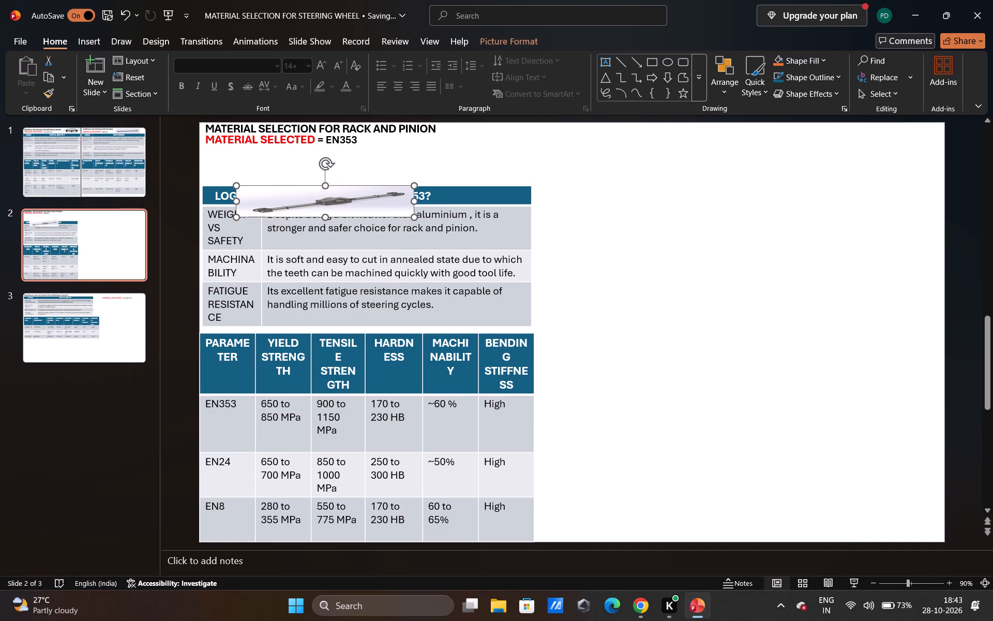
{"action": "left_click_drag", "start_coordinate": [236, 203], "coordinate": [269, 203]}
{"action": "left_click_drag", "start_coordinate": [350, 209], "coordinate": [344, 193]}
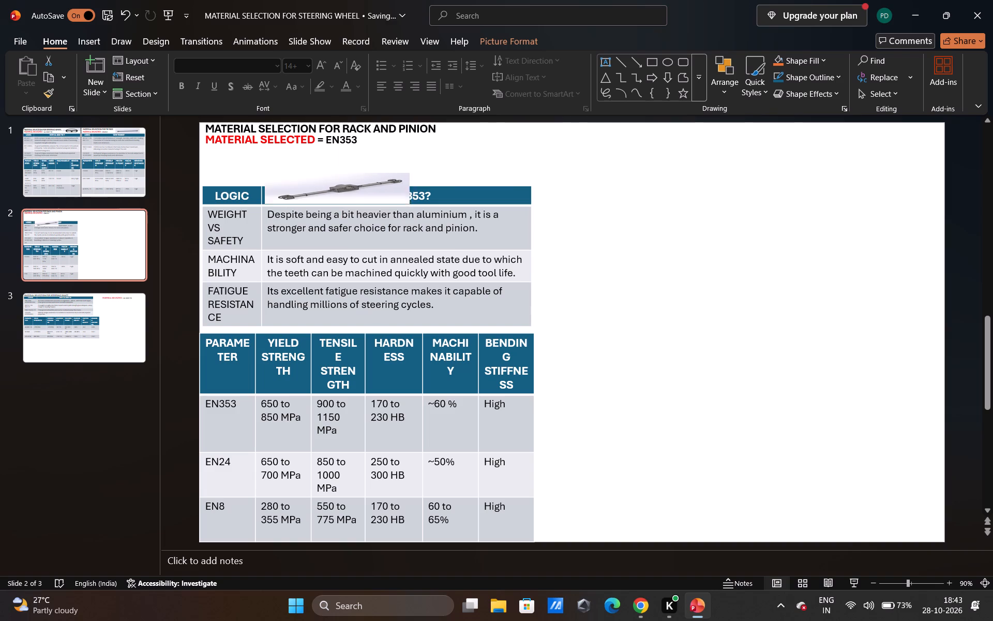
{"action": "left_click_drag", "start_coordinate": [344, 193], "coordinate": [318, 170]}
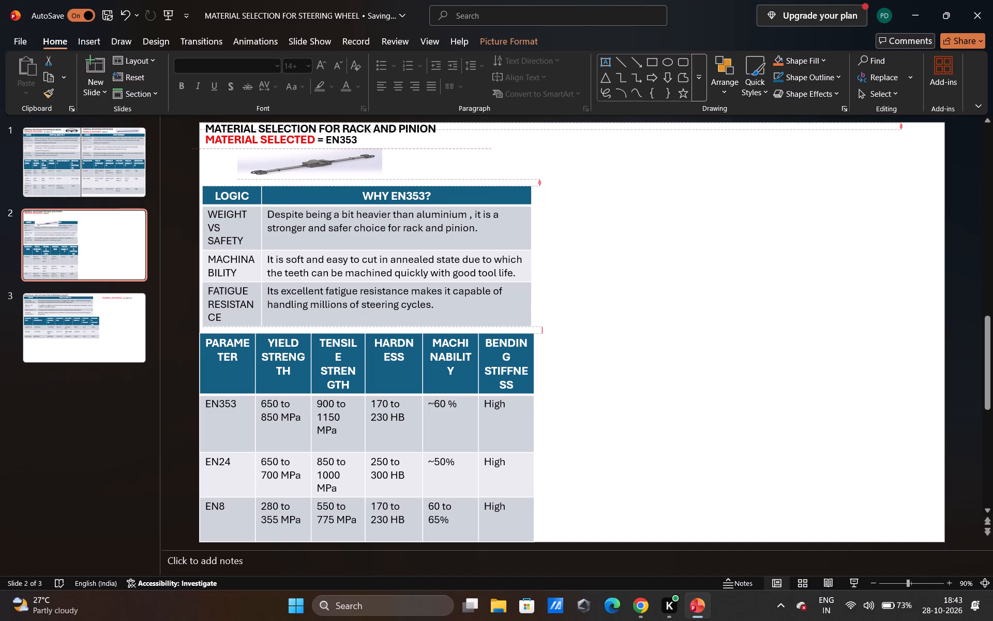
{"action": "left_click_drag", "start_coordinate": [318, 170], "coordinate": [449, 174]}
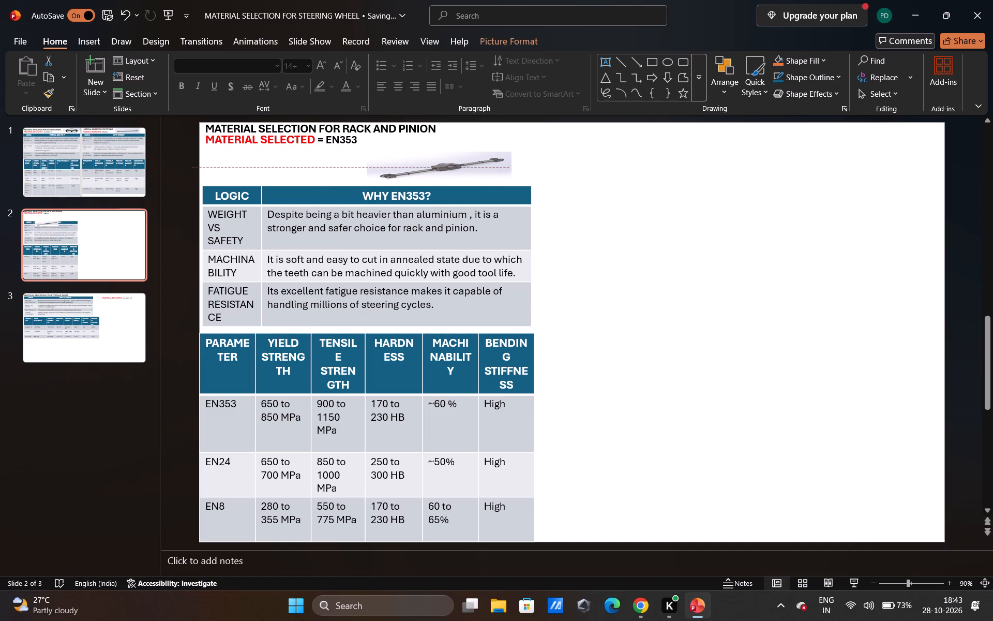
{"action": "left_click_drag", "start_coordinate": [449, 174], "coordinate": [682, 236]}
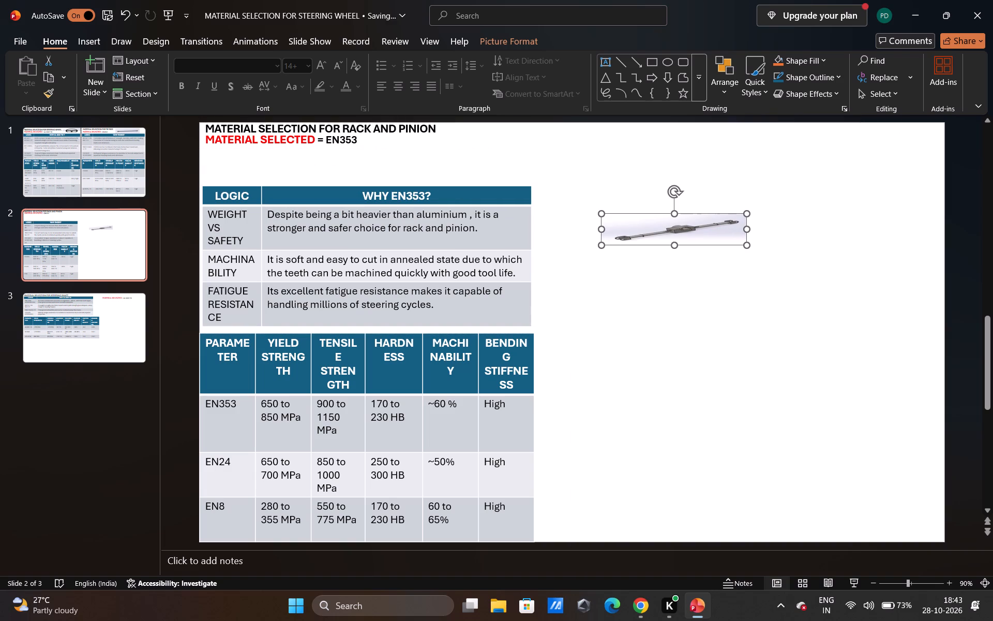
Raise the WHY EN353? logic table to just beneath the MATERIAL SELECTED line and compact its rows to minimum height.
{"action": "left_click", "coordinate": [341, 197]}
{"action": "left_click_drag", "start_coordinate": [367, 186], "coordinate": [368, 174]}
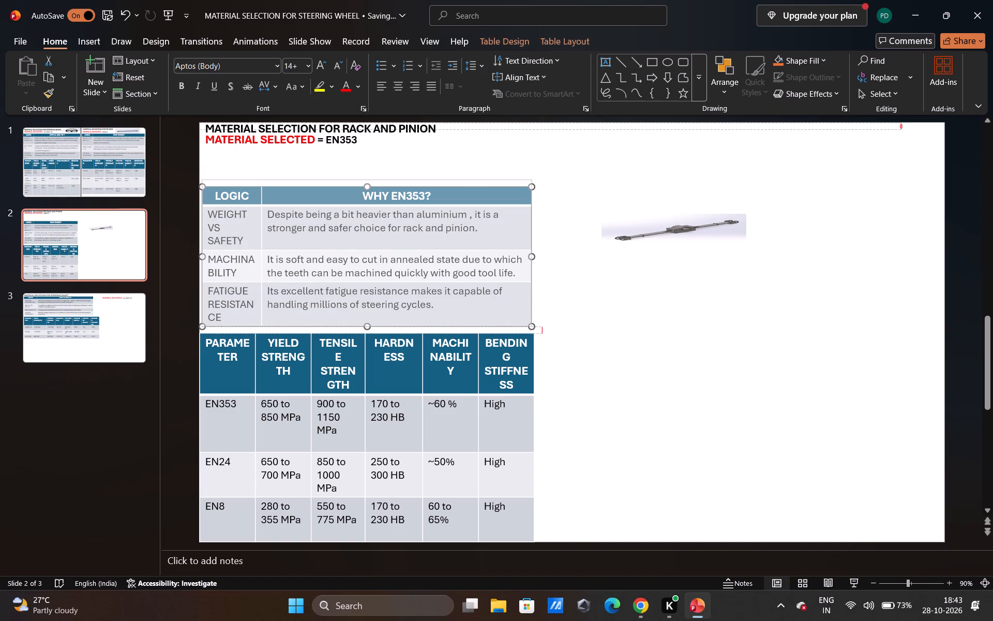
{"action": "left_click_drag", "start_coordinate": [368, 174], "coordinate": [371, 148]}
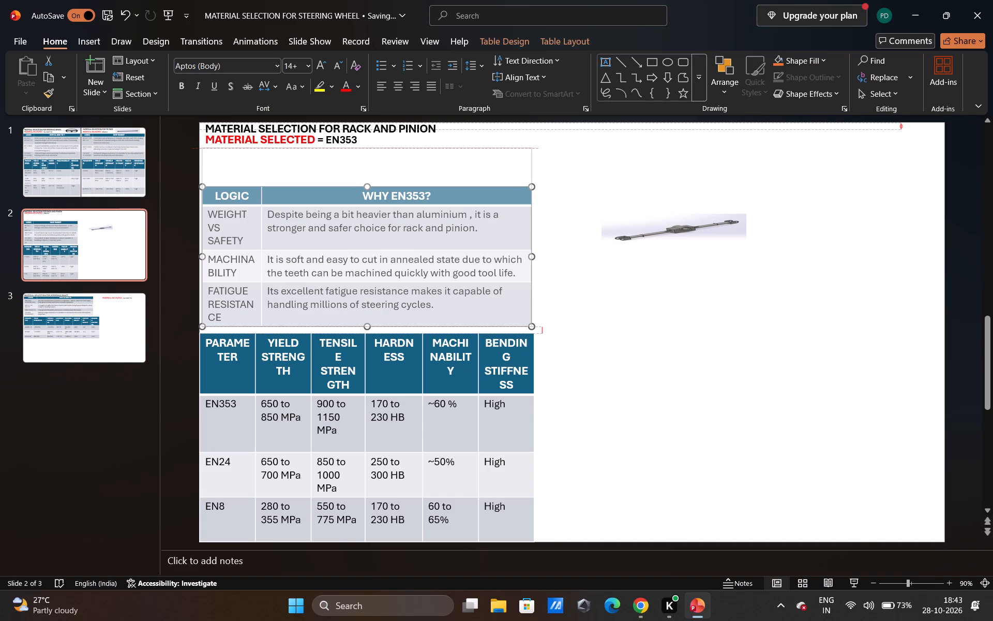
{"action": "left_click_drag", "start_coordinate": [371, 148], "coordinate": [371, 152]}
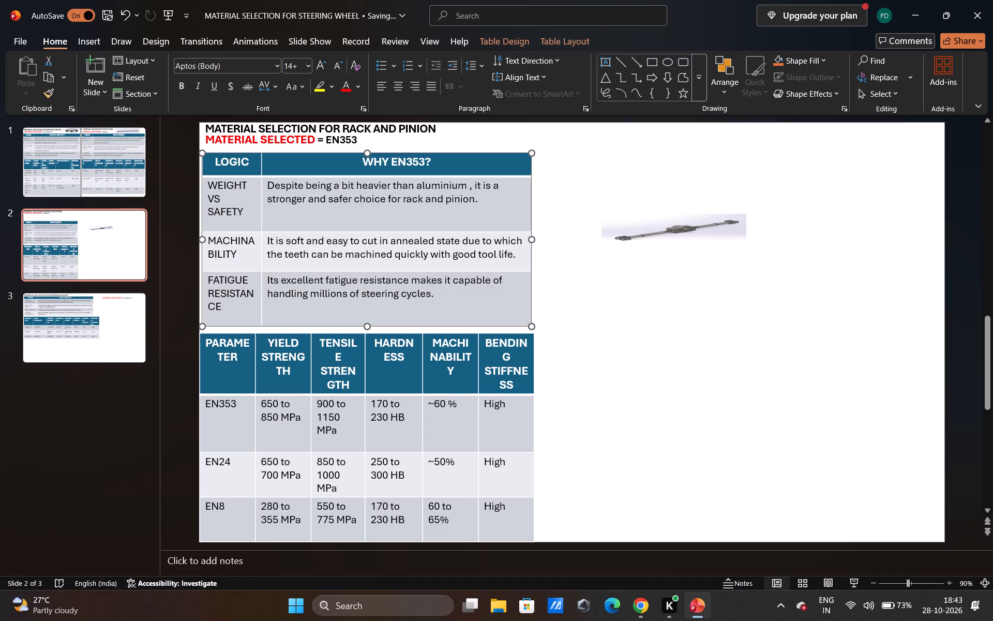
{"action": "left_click_drag", "start_coordinate": [367, 326], "coordinate": [365, 282]}
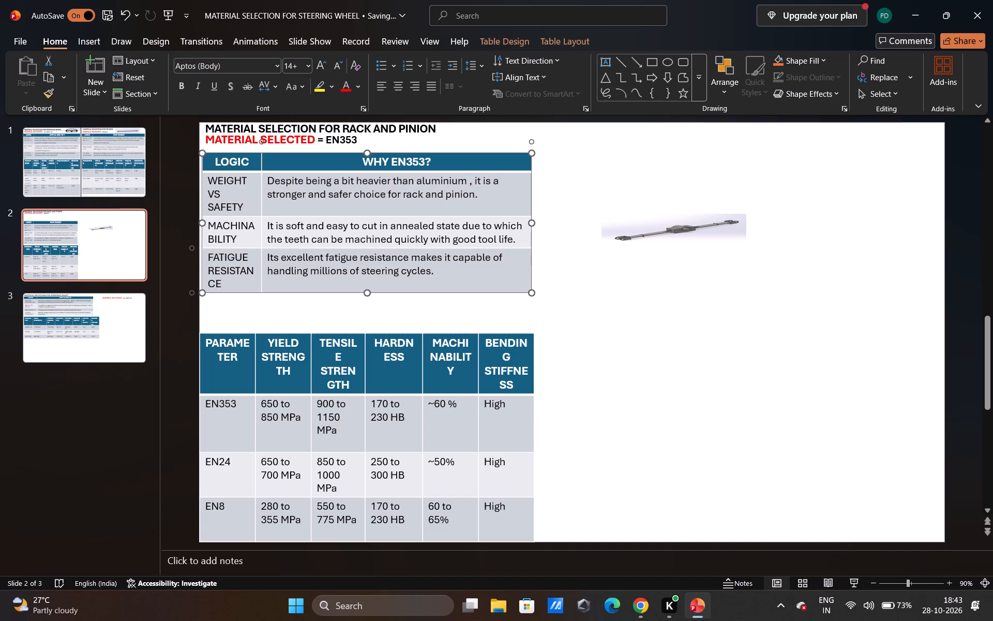
Resize the parameter table slightly wider and shorter, and place it below the logic table with their left edges aligned.
{"action": "left_click_drag", "start_coordinate": [360, 340], "coordinate": [360, 318]}
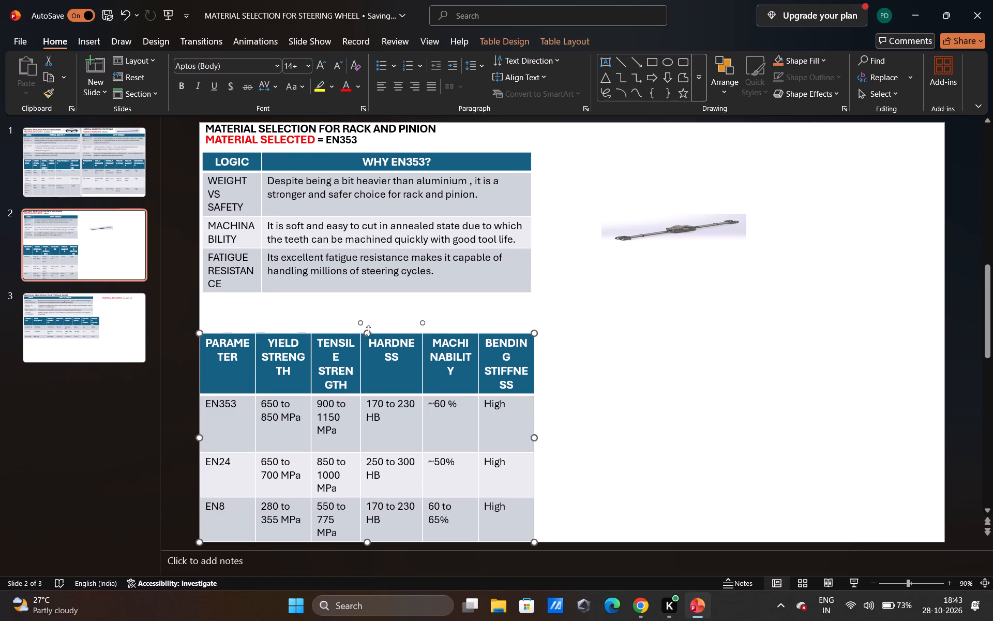
{"action": "left_click_drag", "start_coordinate": [368, 334], "coordinate": [368, 299]}
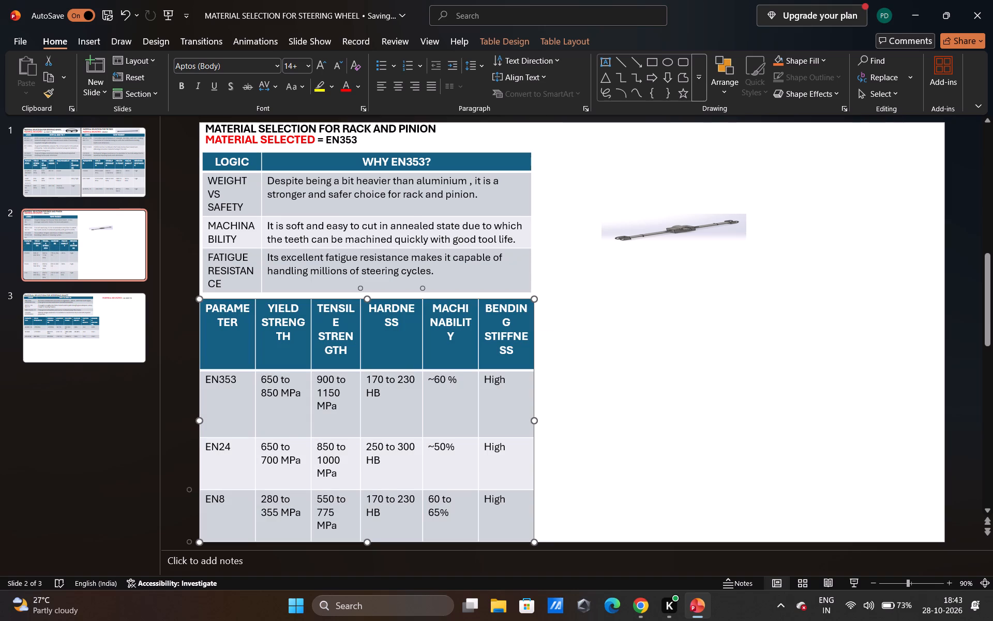
{"action": "left_click_drag", "start_coordinate": [369, 542], "coordinate": [369, 513]}
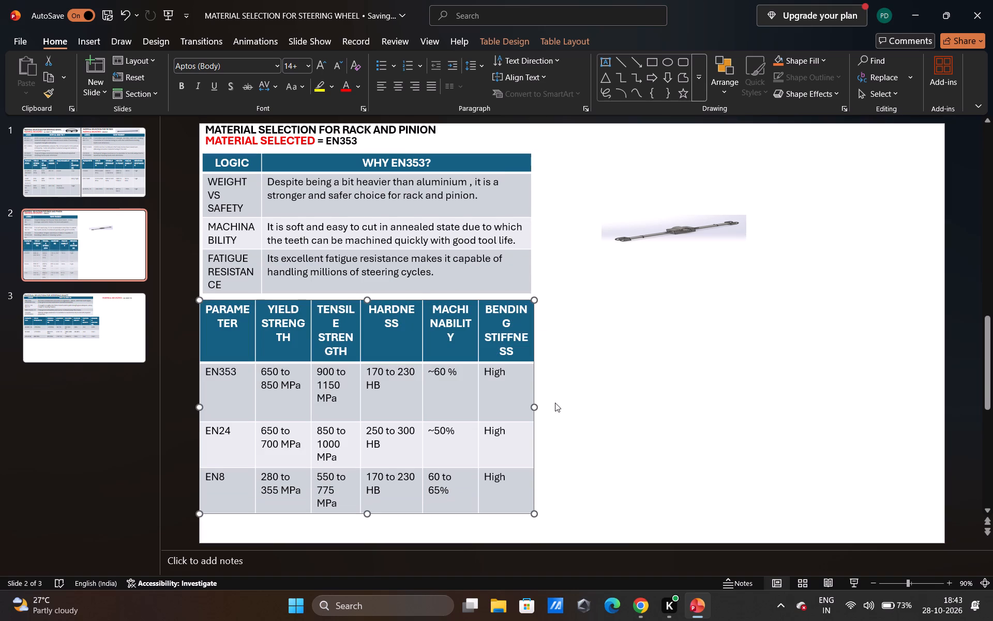
{"action": "left_click_drag", "start_coordinate": [533, 407], "coordinate": [558, 404]}
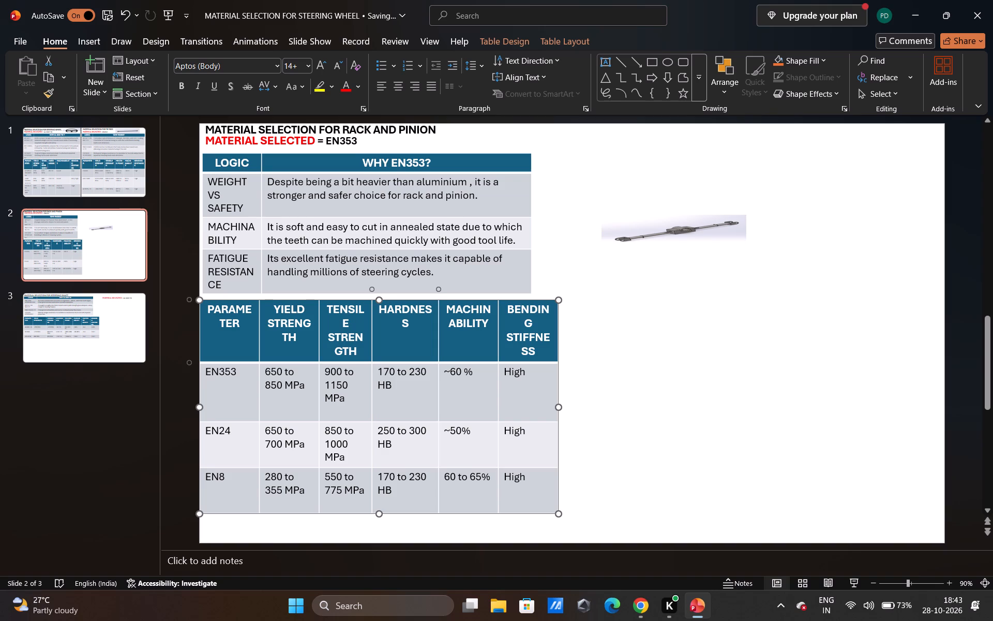
{"action": "left_click_drag", "start_coordinate": [380, 301], "coordinate": [380, 308]}
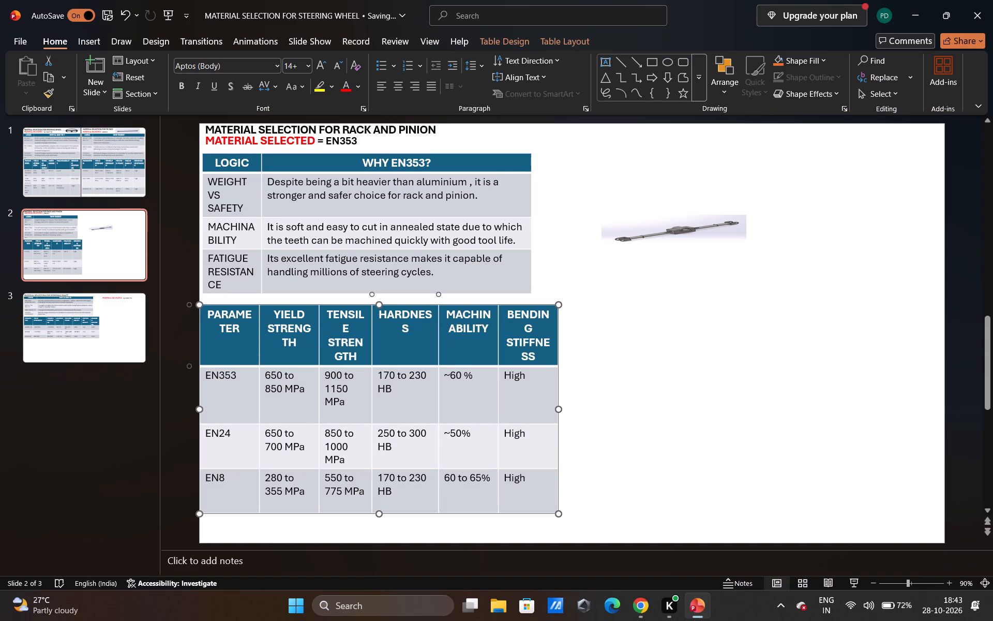
{"action": "left_click", "coordinate": [554, 380]}
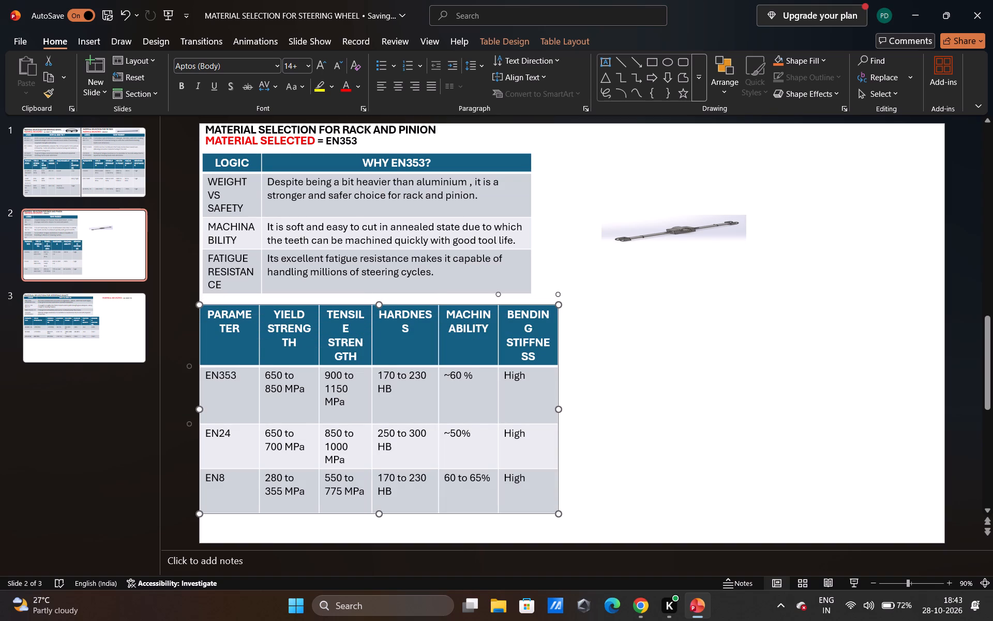
{"action": "left_click_drag", "start_coordinate": [558, 378], "coordinate": [561, 386]}
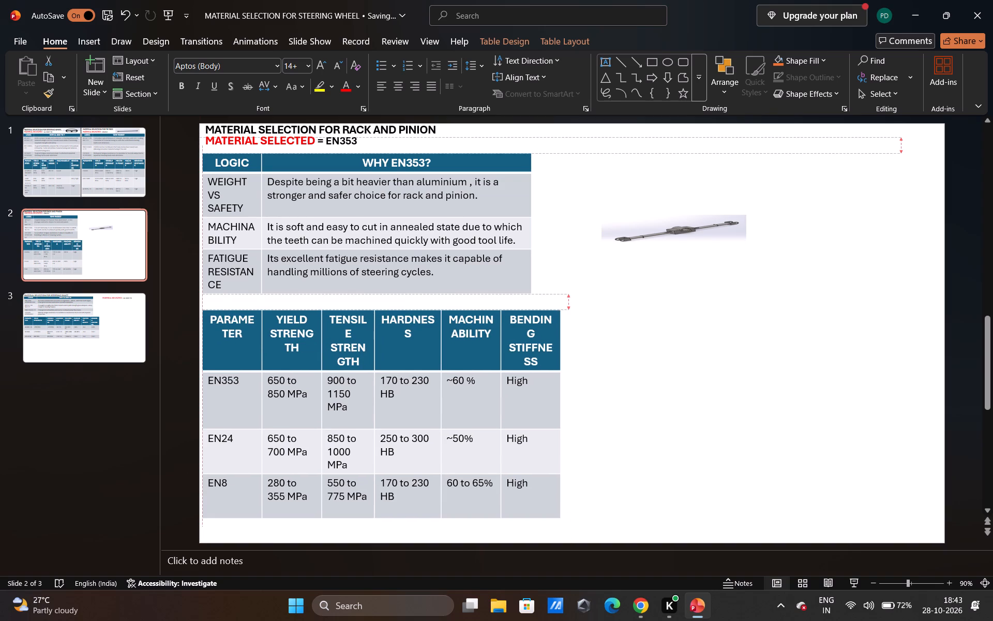
{"action": "left_click_drag", "start_coordinate": [561, 386], "coordinate": [564, 400]}
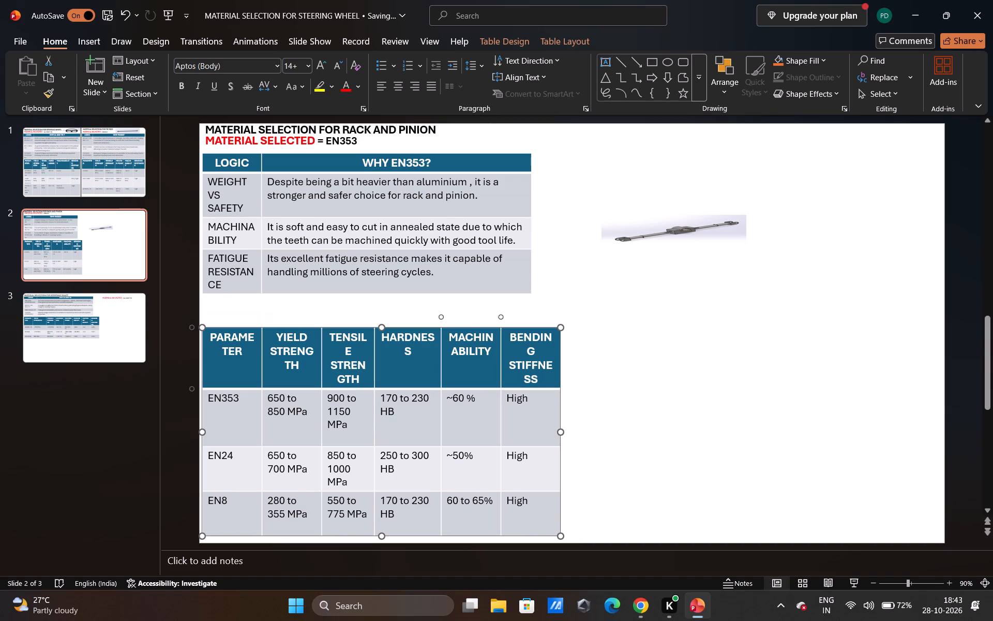
Extend the logic table's lower edge to just above the parameter table.
{"action": "left_click", "coordinate": [374, 288]}
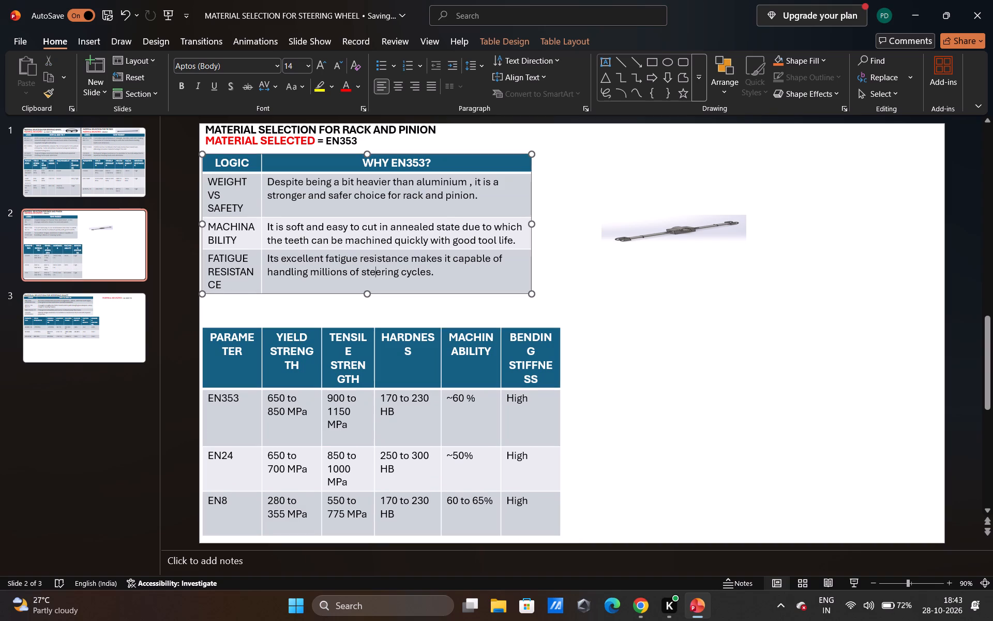
{"action": "left_click_drag", "start_coordinate": [368, 293], "coordinate": [368, 319]}
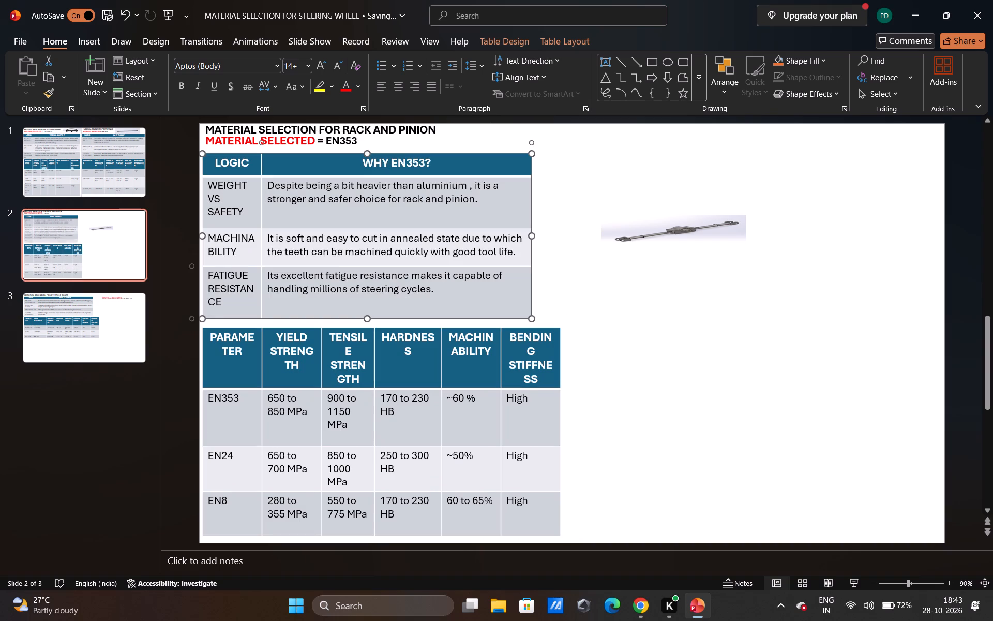
Narrow the parameter table to nearly the width of the logic table above it.
{"action": "left_click", "coordinate": [554, 418]}
{"action": "left_click_drag", "start_coordinate": [559, 431], "coordinate": [545, 432]}
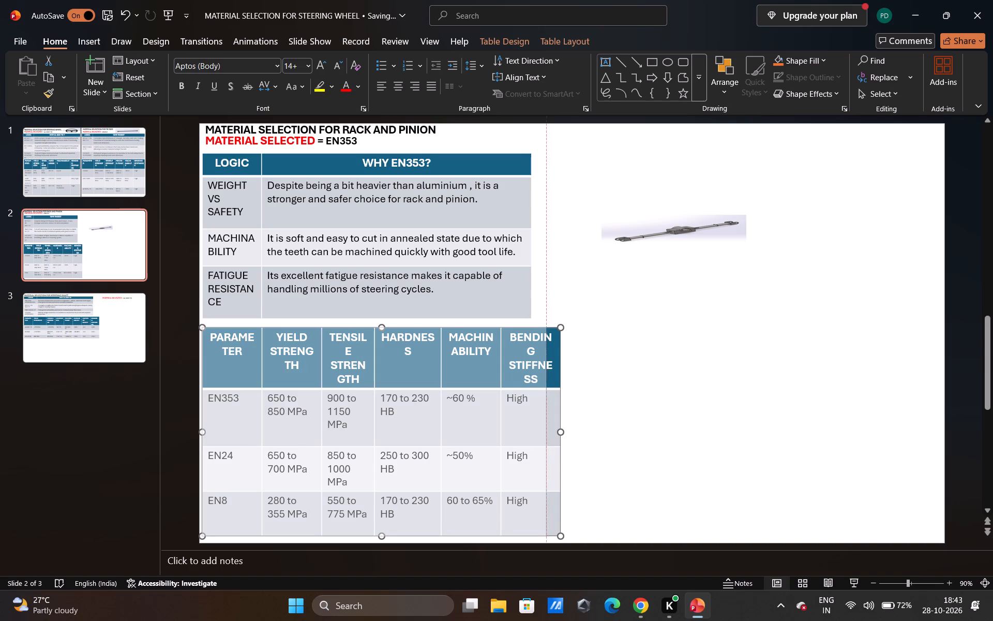
{"action": "left_click_drag", "start_coordinate": [545, 432], "coordinate": [539, 431]}
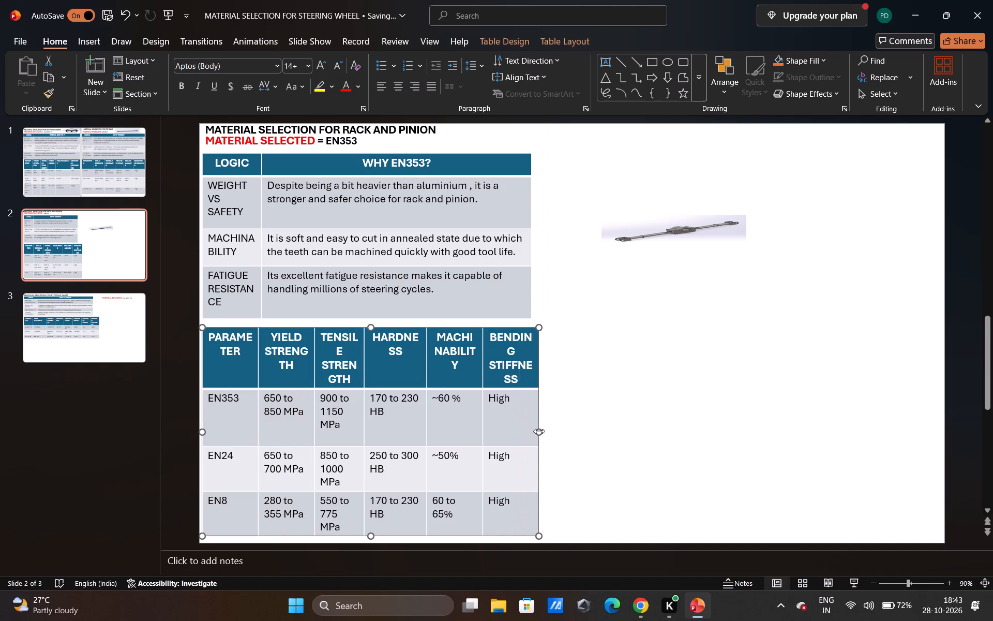
{"action": "left_click", "coordinate": [579, 424]}
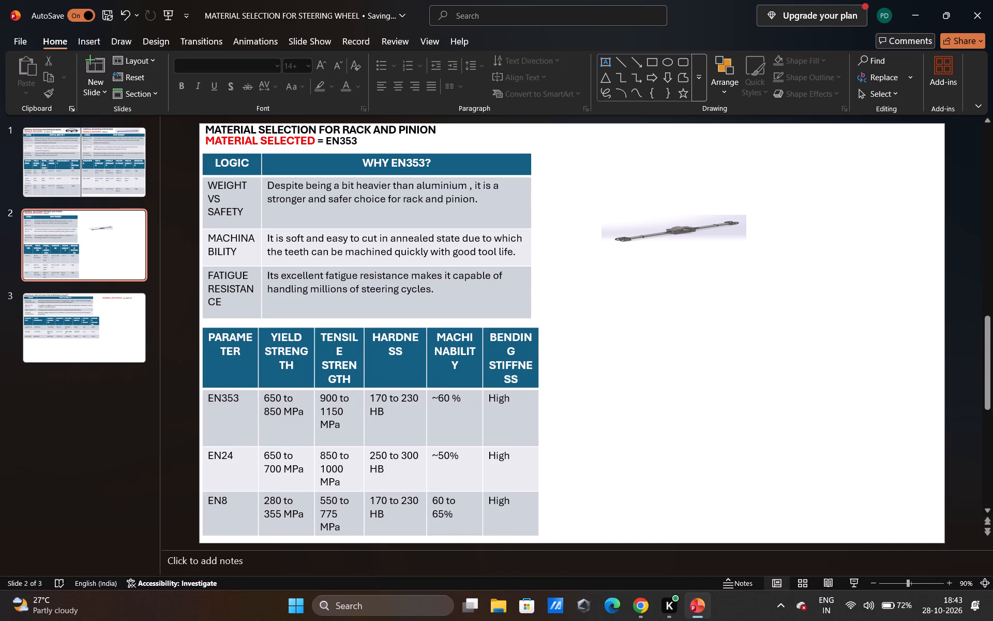
Compare with the layouts of slides 1 and 3, and move slide 2's MATERIAL SELECTED = EN353 text box slightly down from the title.
{"action": "left_click", "coordinate": [78, 140]}
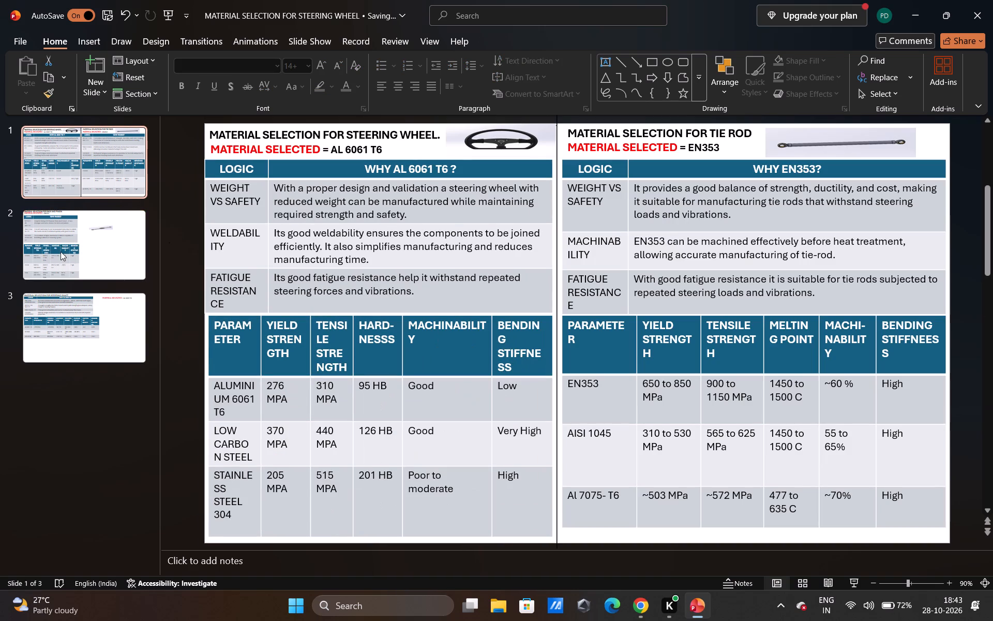
{"action": "left_click", "coordinate": [107, 310]}
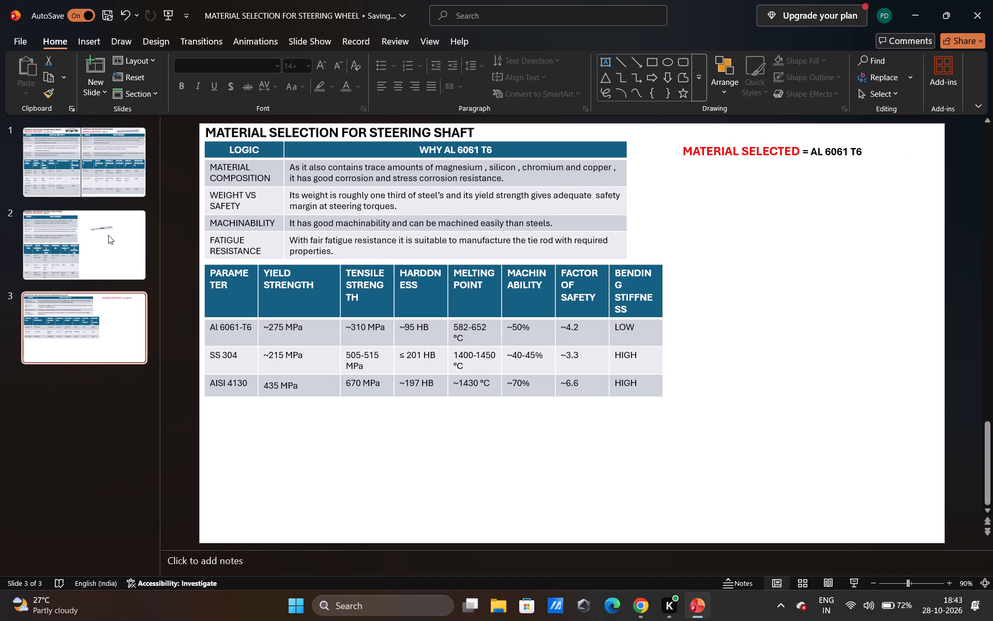
{"action": "left_click", "coordinate": [113, 239]}
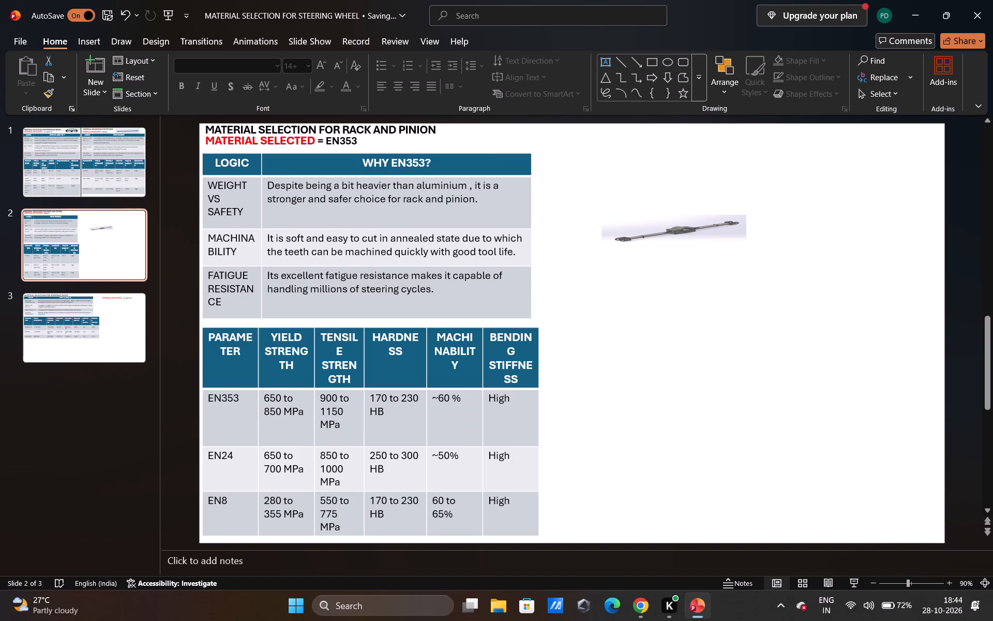
{"action": "left_click", "coordinate": [303, 140]}
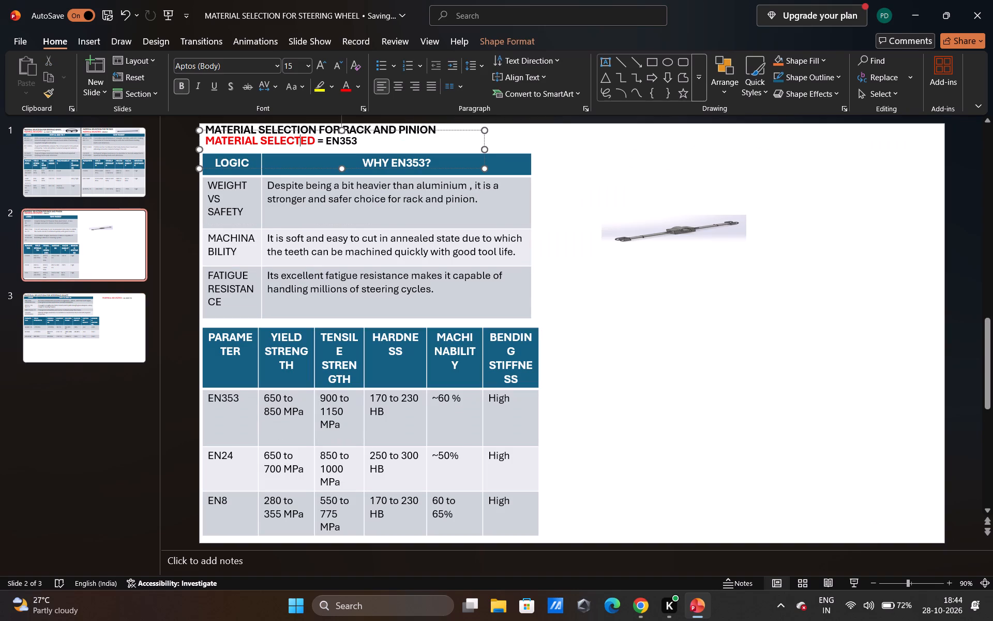
{"action": "left_click_drag", "start_coordinate": [468, 149], "coordinate": [468, 153]}
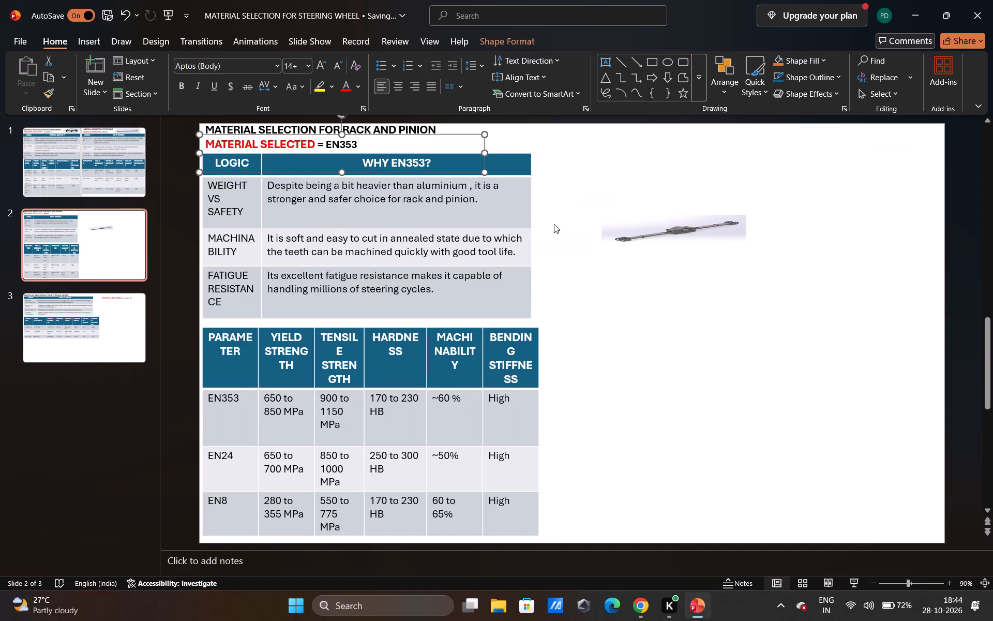
{"action": "left_click", "coordinate": [571, 217]}
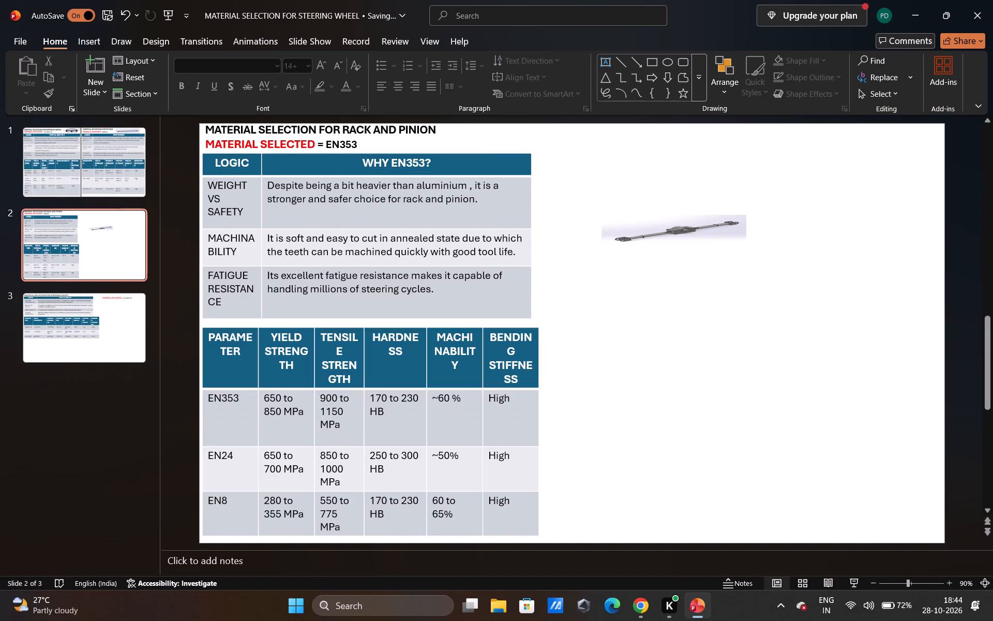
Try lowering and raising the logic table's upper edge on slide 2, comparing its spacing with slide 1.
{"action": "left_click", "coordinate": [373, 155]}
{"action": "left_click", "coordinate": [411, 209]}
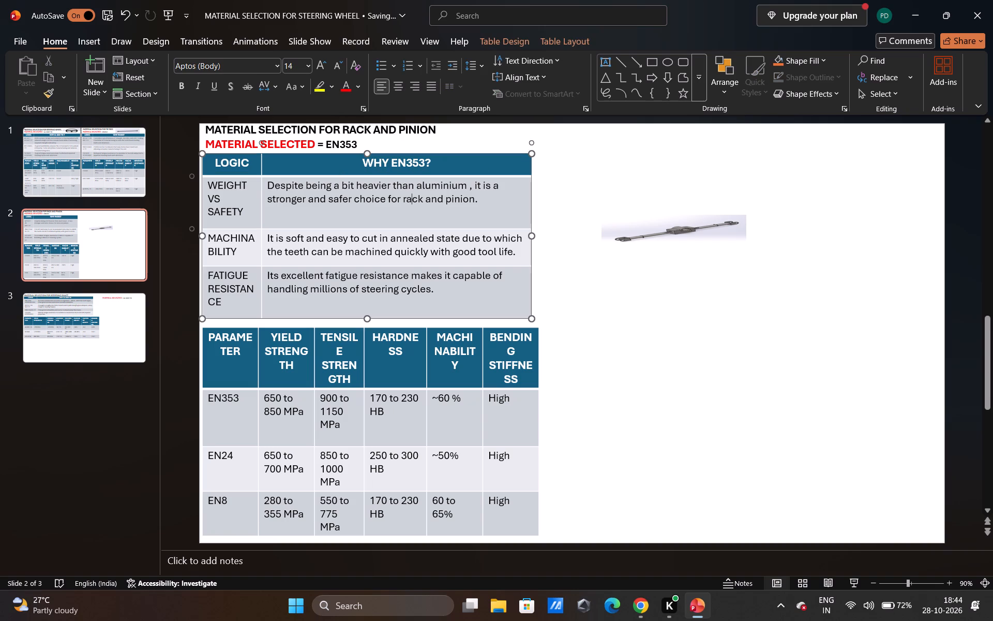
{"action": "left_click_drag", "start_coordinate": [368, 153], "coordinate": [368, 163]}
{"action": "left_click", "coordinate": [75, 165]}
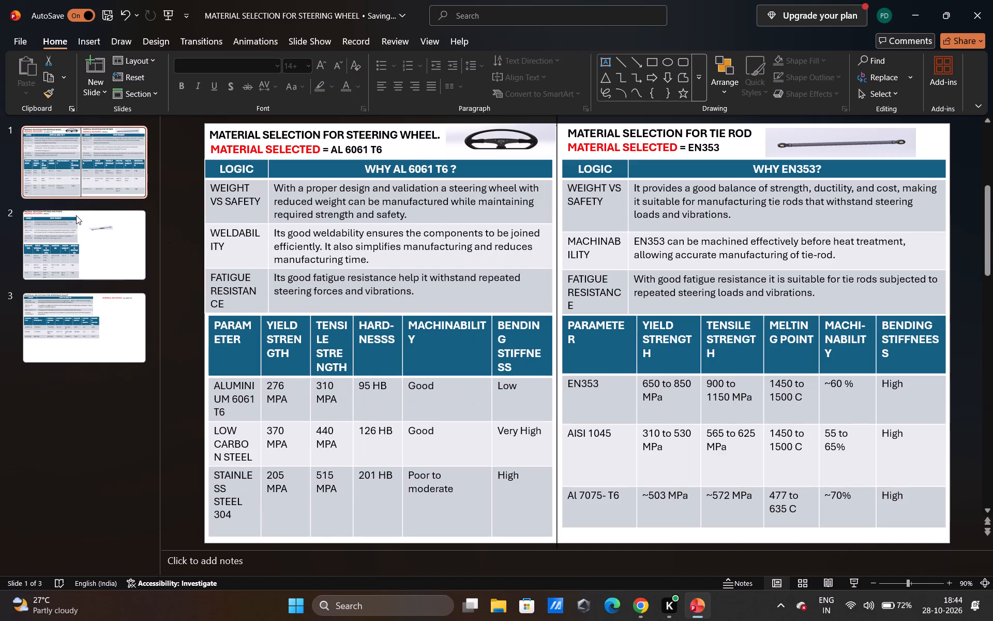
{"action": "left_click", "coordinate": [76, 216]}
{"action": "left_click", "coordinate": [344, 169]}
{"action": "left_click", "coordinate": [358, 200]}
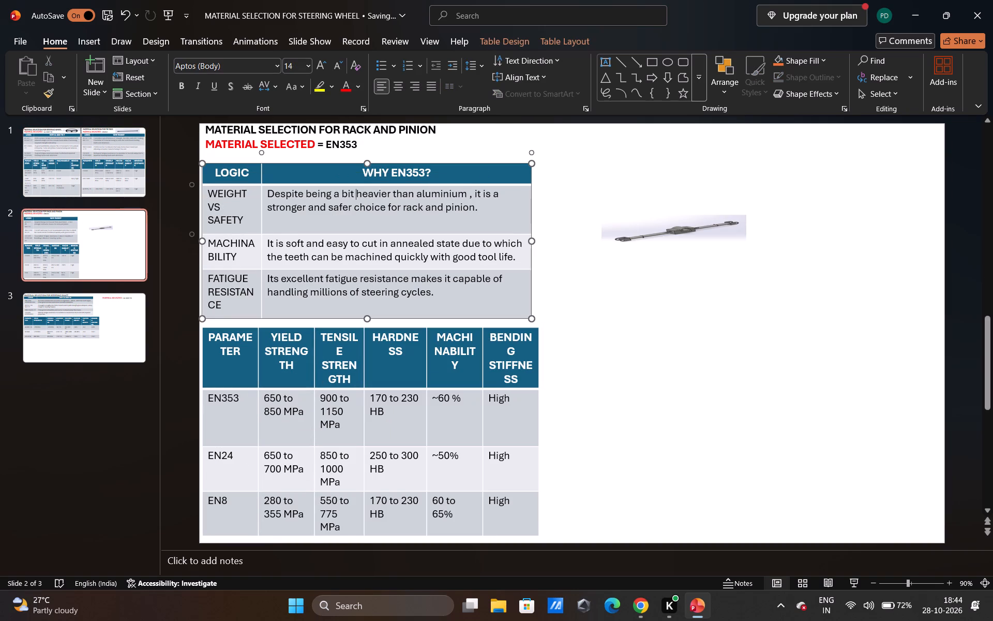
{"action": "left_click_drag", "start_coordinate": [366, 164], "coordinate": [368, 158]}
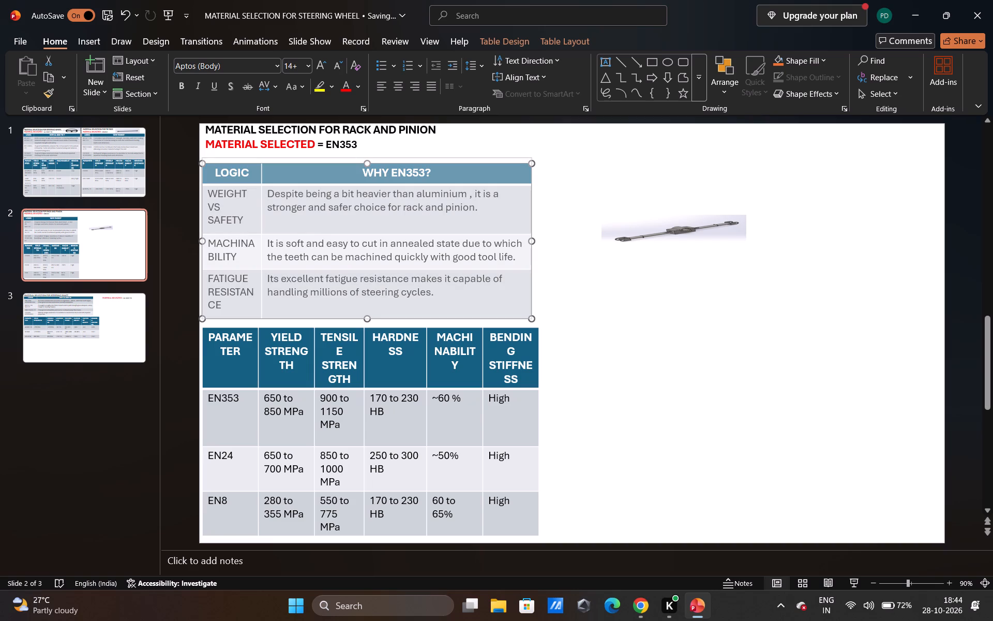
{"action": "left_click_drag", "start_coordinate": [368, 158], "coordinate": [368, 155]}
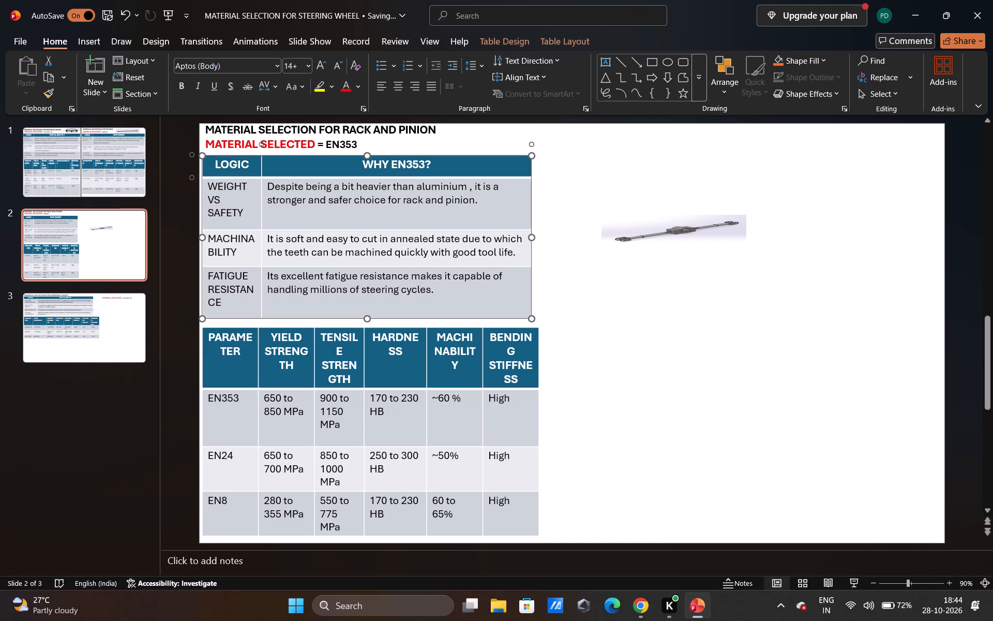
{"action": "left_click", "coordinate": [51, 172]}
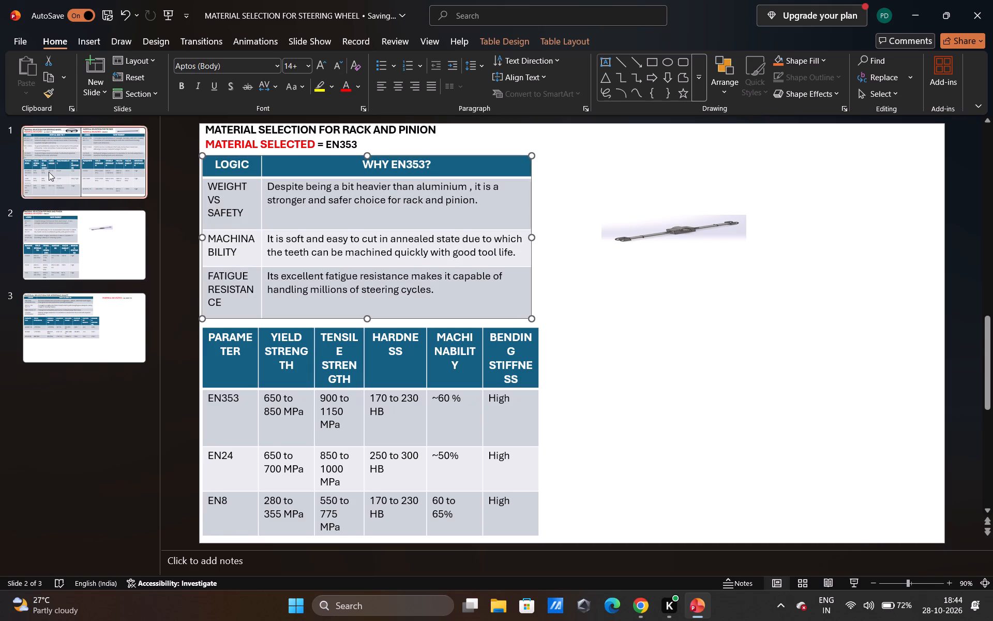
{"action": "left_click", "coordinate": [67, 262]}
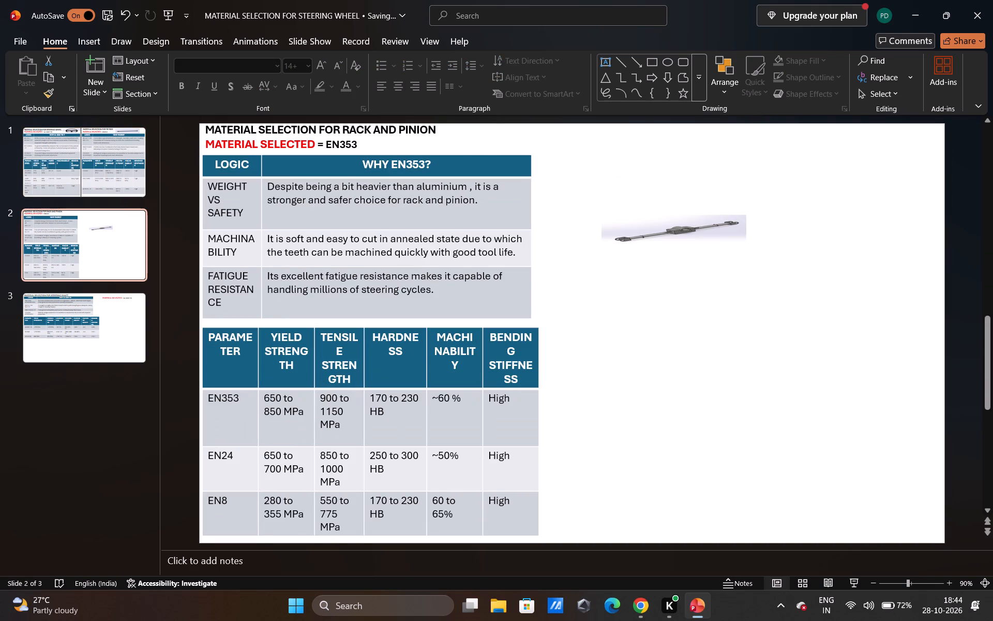
Lower the logic table's upper edge slightly to leave a small gap below the MATERIAL SELECTED = EN353 line.
{"action": "left_click", "coordinate": [349, 160]}
{"action": "left_click", "coordinate": [358, 214]}
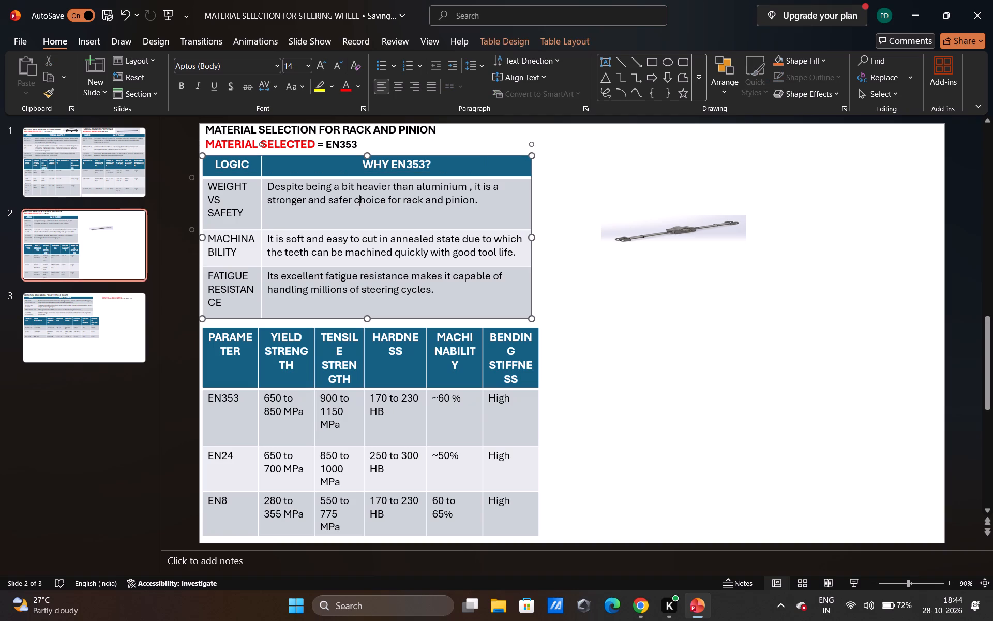
{"action": "left_click_drag", "start_coordinate": [367, 155], "coordinate": [367, 162]}
{"action": "left_click_drag", "start_coordinate": [306, 146], "coordinate": [269, 142]}
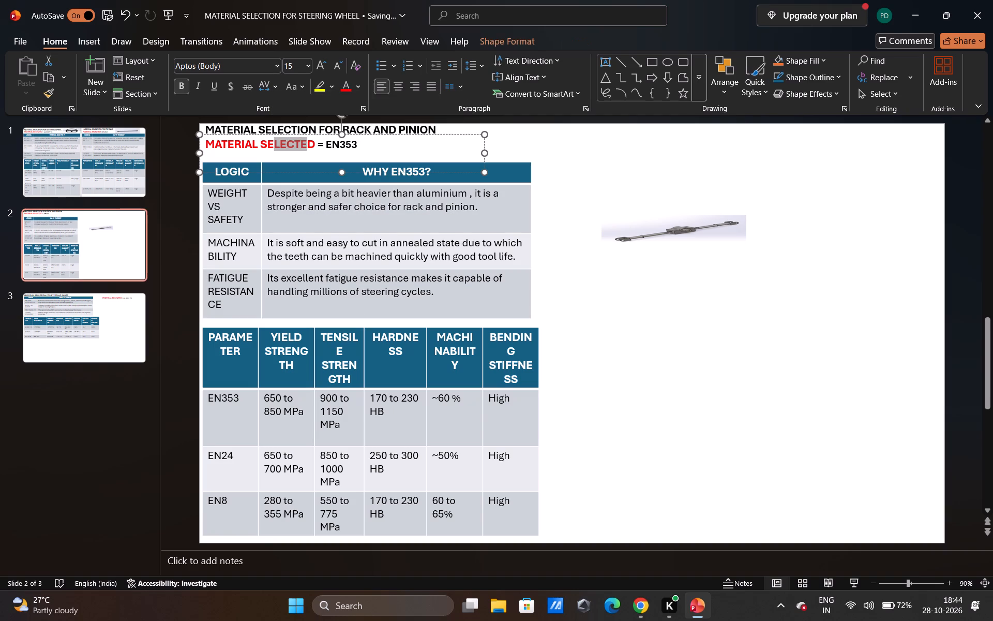
{"action": "left_click", "coordinate": [656, 276]}
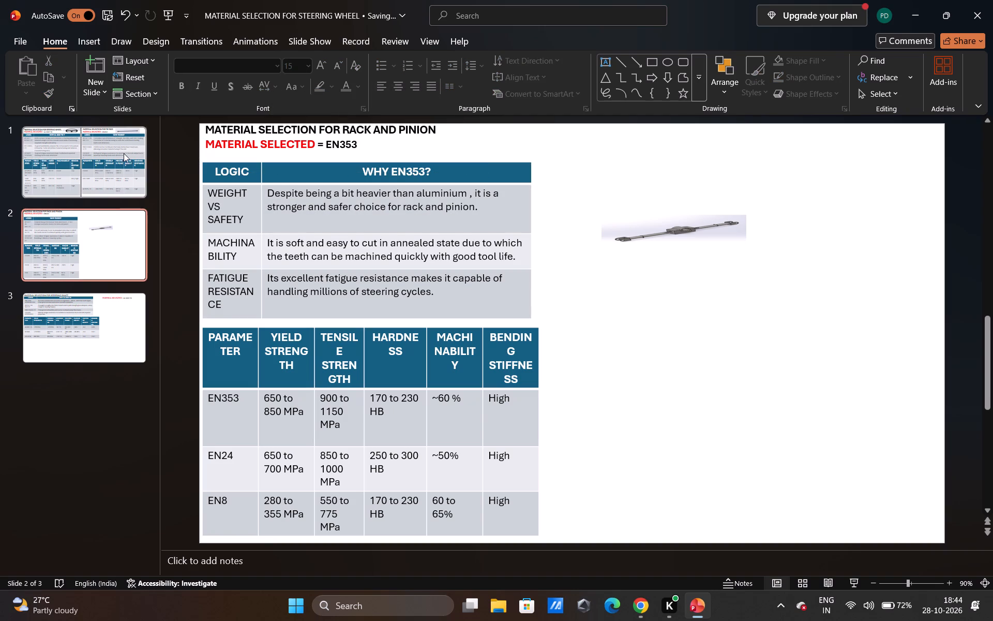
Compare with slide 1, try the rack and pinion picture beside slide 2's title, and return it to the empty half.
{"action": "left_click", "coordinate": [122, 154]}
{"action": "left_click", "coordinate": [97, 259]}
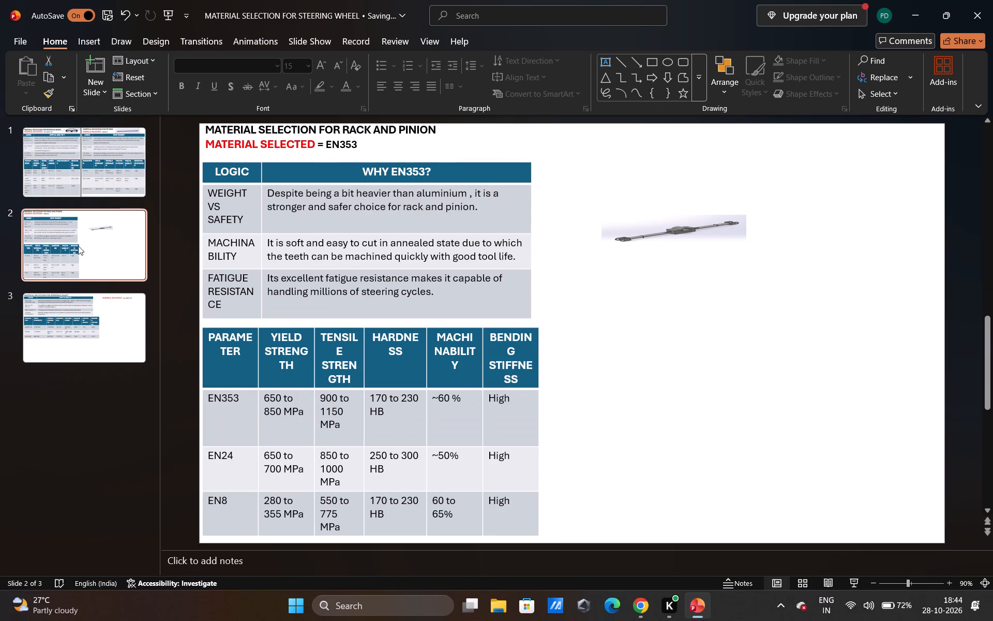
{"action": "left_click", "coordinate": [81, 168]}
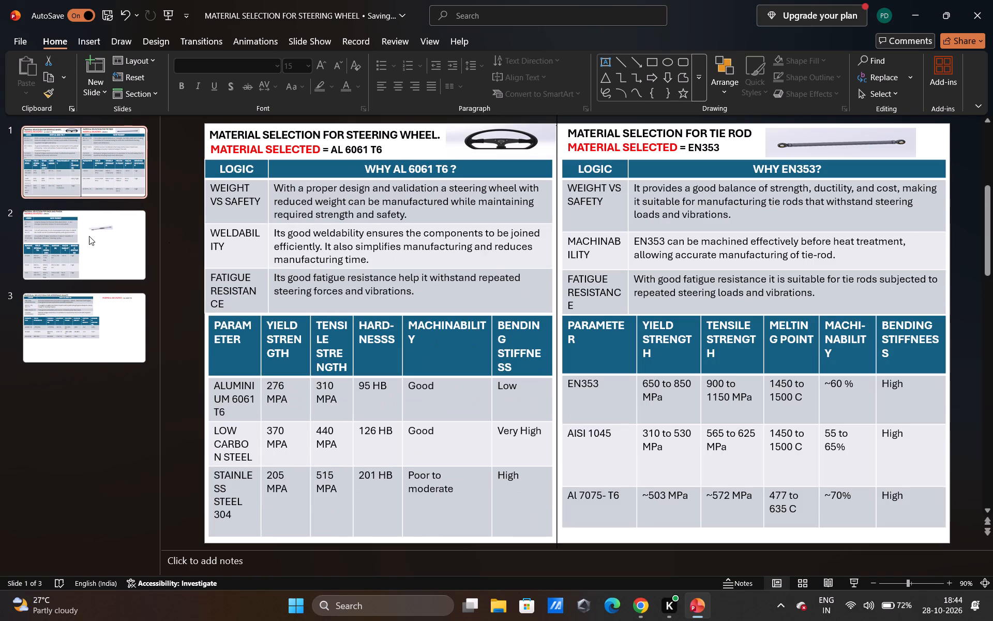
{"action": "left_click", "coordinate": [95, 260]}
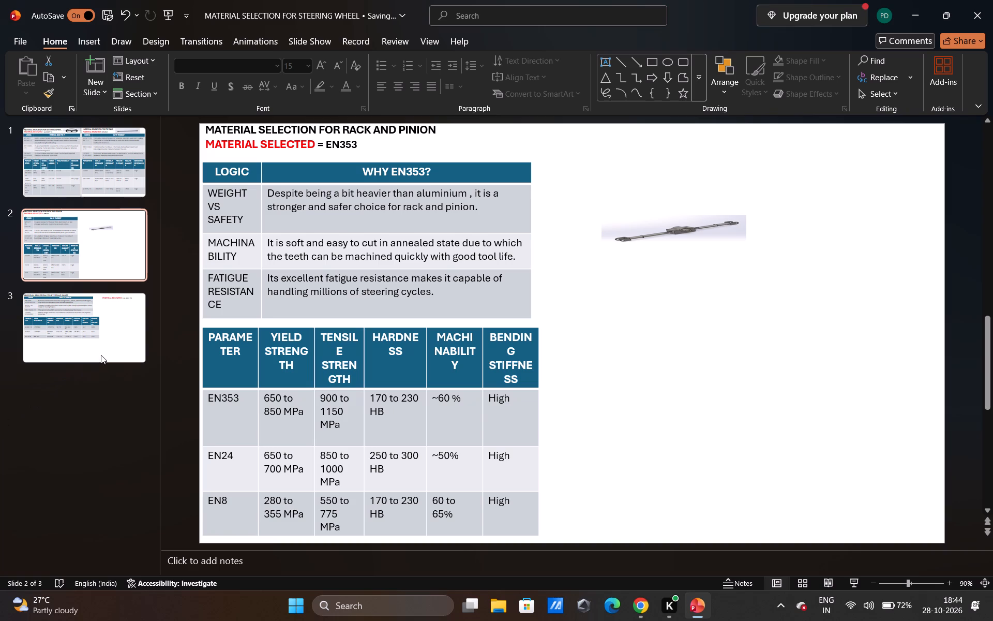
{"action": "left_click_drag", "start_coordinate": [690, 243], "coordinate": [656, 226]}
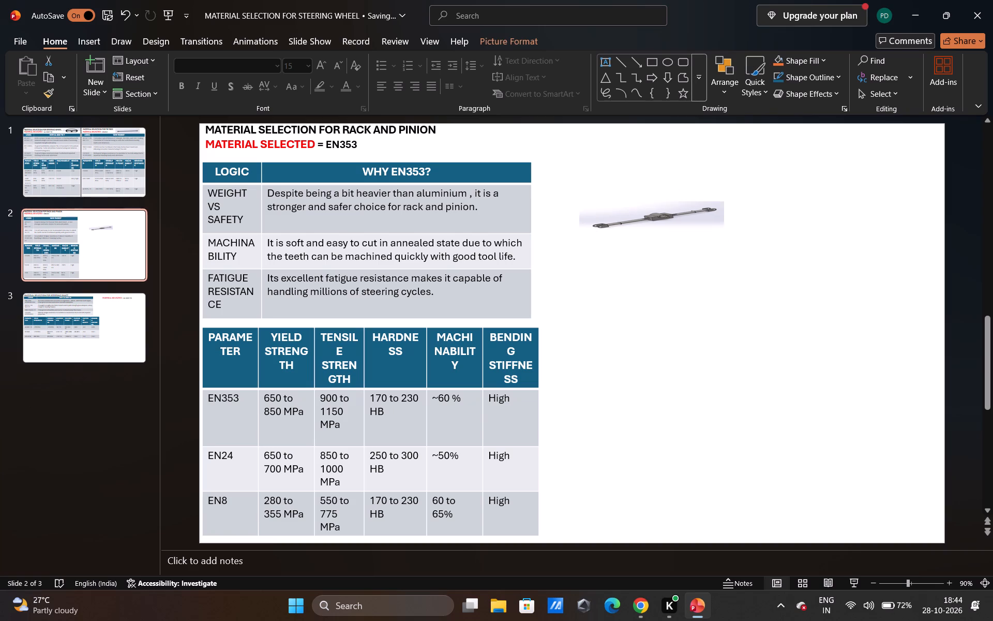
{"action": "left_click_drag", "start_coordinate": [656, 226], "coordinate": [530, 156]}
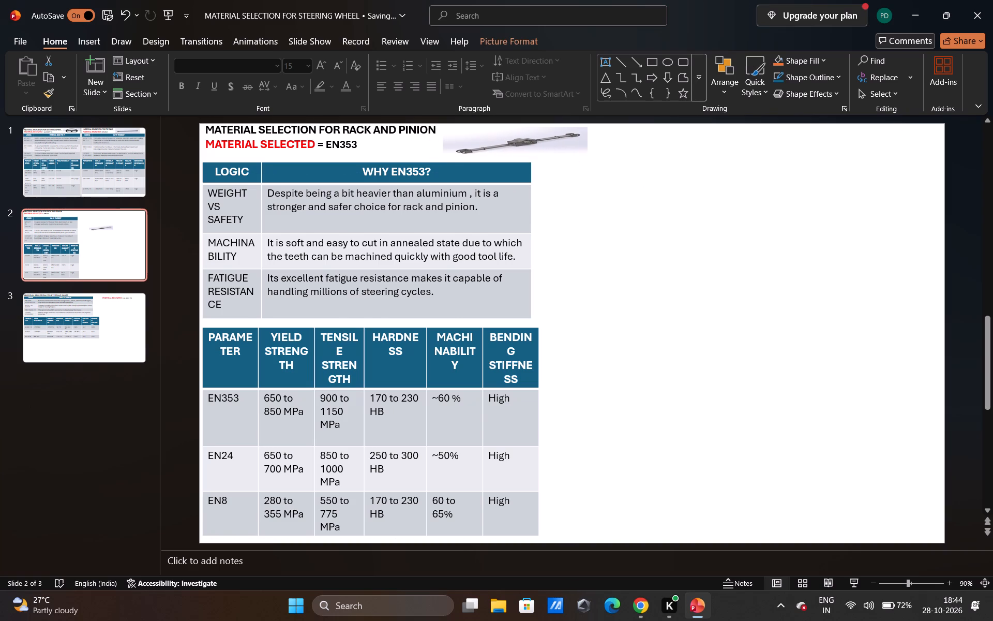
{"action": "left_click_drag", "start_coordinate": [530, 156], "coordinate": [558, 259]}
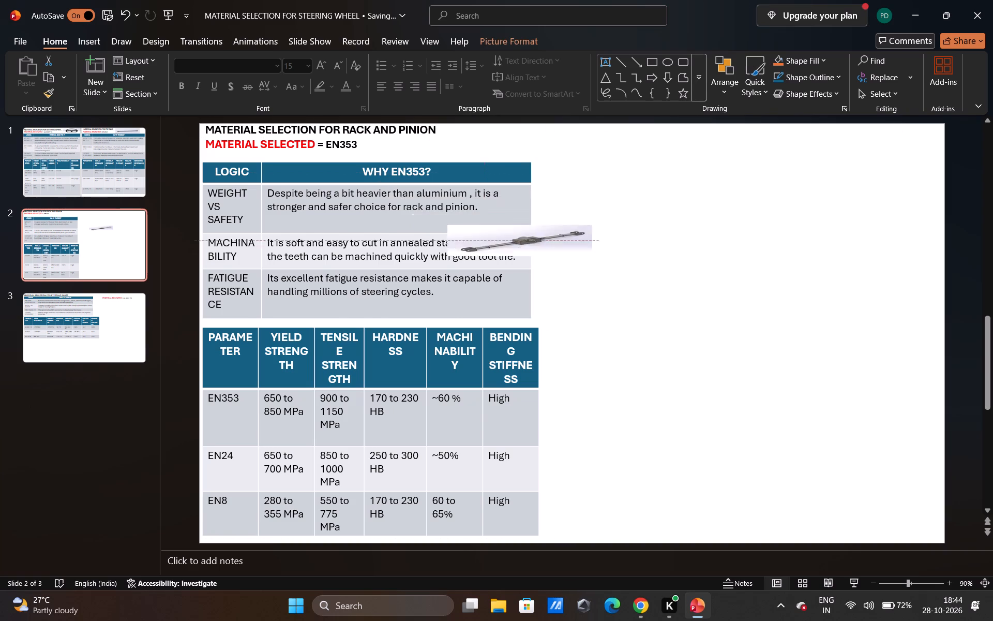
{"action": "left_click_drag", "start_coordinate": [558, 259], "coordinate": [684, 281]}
Compare the title, picture and table layout of slide 2 with the layouts of slides 1 and 3.
{"action": "left_click", "coordinate": [93, 109]}
{"action": "left_click", "coordinate": [90, 141]}
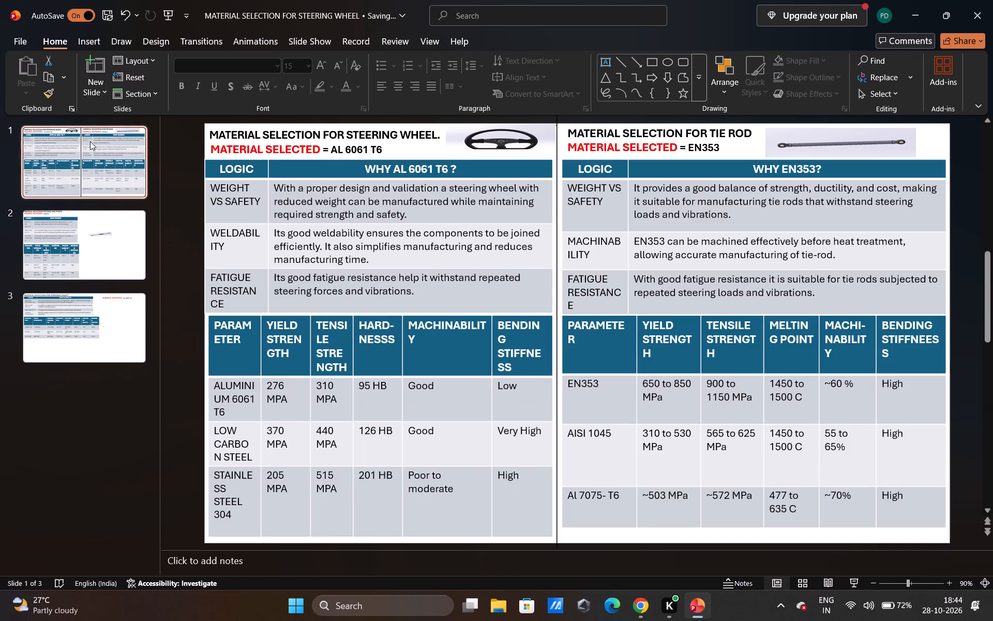
{"action": "left_click", "coordinate": [94, 237]}
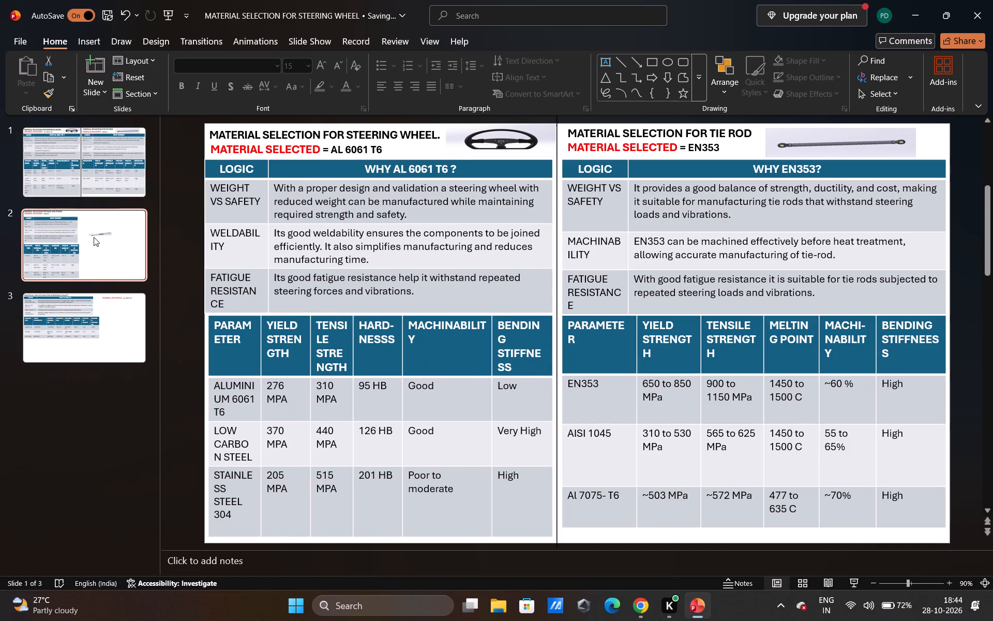
{"action": "left_click", "coordinate": [92, 313]}
{"action": "left_click", "coordinate": [82, 265]}
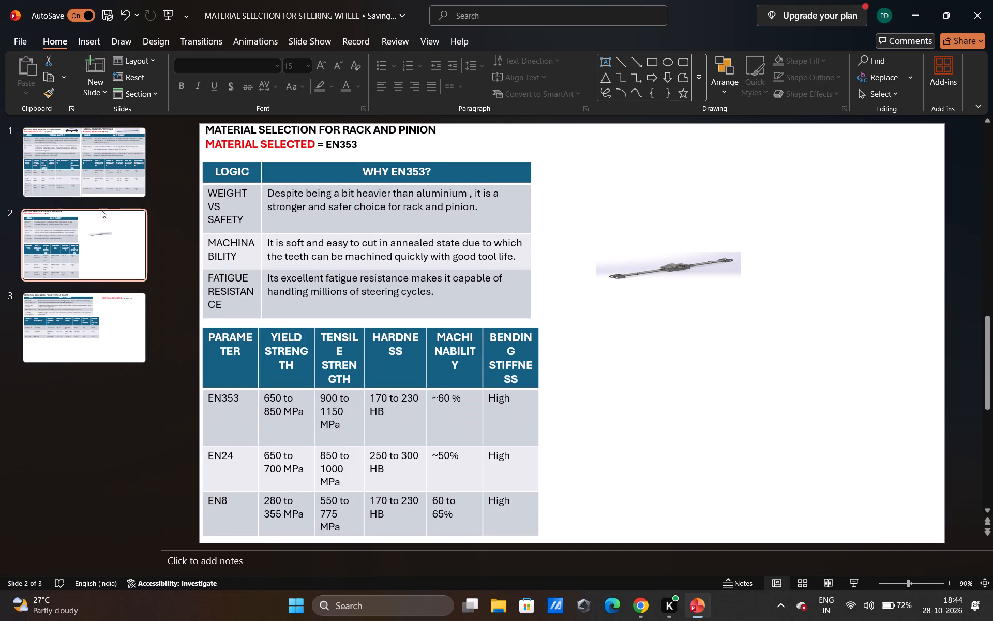
{"action": "left_click", "coordinate": [108, 188]}
{"action": "left_click", "coordinate": [99, 242]}
{"action": "left_click", "coordinate": [97, 176]}
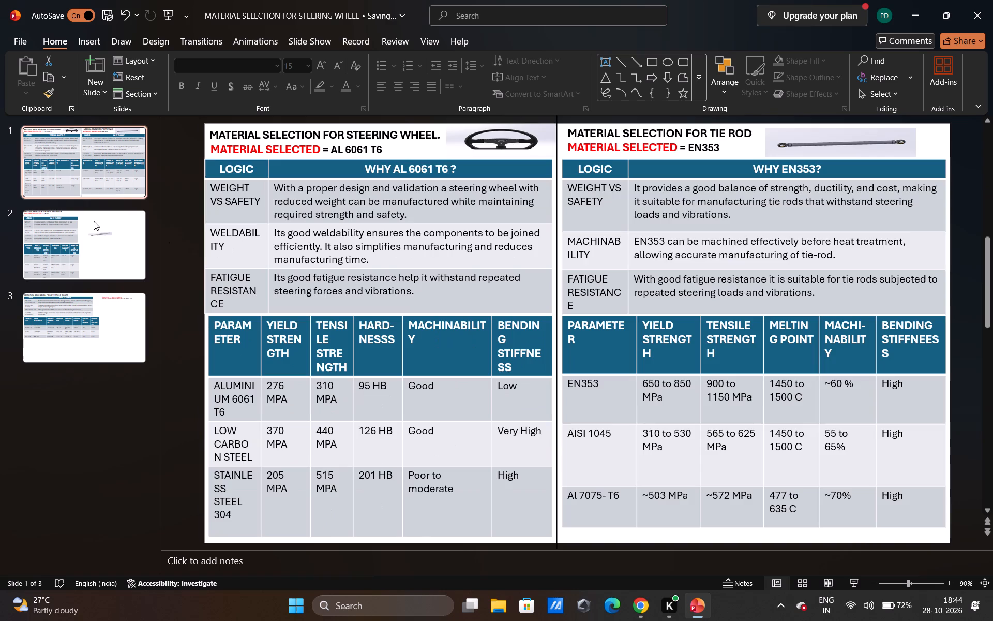
{"action": "left_click", "coordinate": [94, 232]}
{"action": "left_click", "coordinate": [92, 175]}
{"action": "left_click", "coordinate": [94, 223]}
{"action": "left_click", "coordinate": [100, 161]}
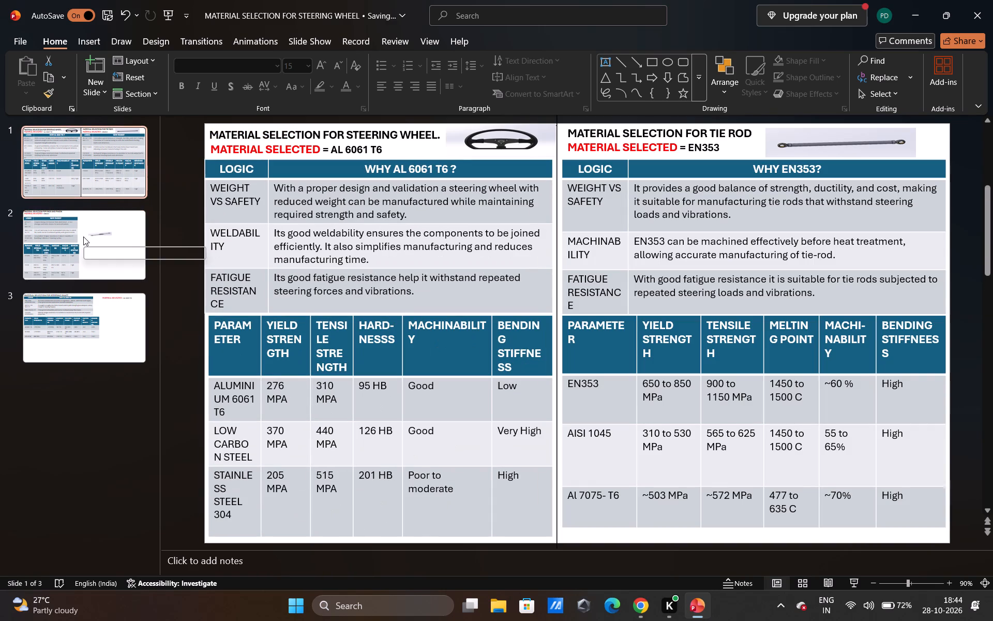
{"action": "left_click", "coordinate": [83, 236]}
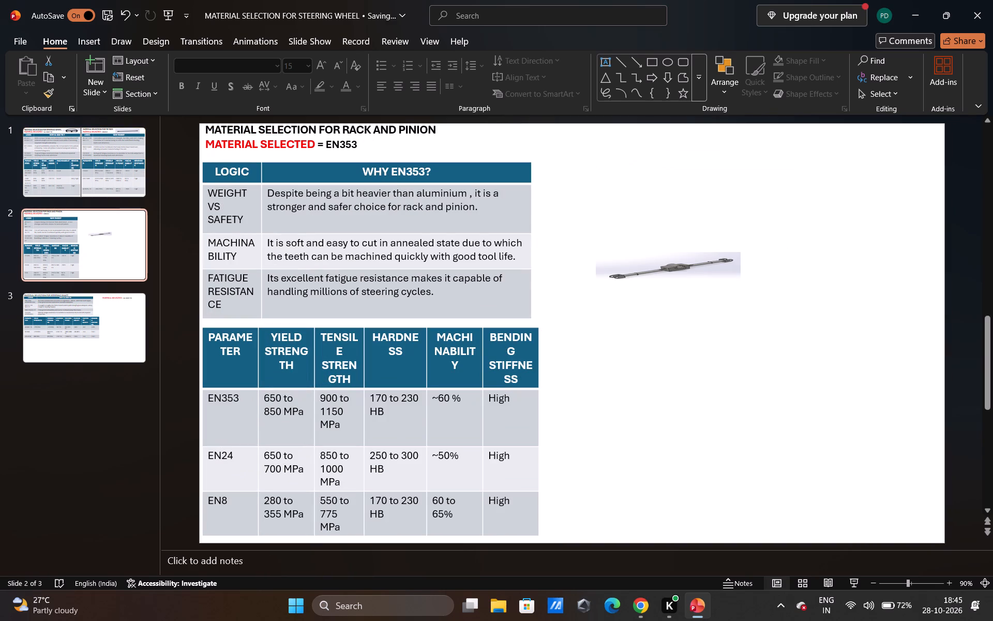
Narrow the rack and pinion picture by about a quarter and place it beside the title, above the logic table.
{"action": "left_click", "coordinate": [729, 267]}
{"action": "left_click_drag", "start_coordinate": [739, 267], "coordinate": [703, 264]}
{"action": "left_click_drag", "start_coordinate": [659, 282], "coordinate": [656, 280]}
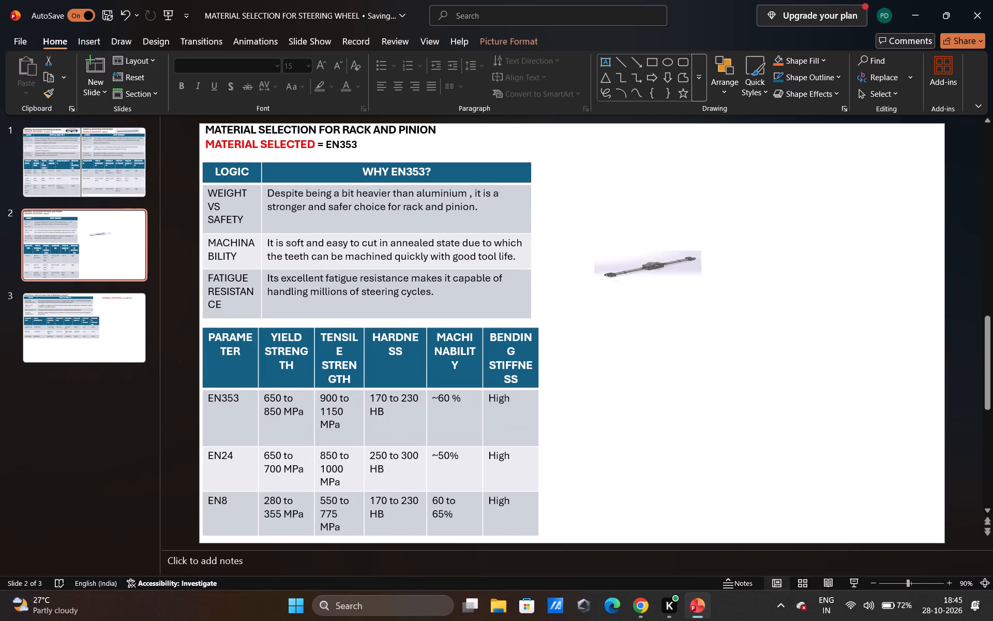
{"action": "left_click_drag", "start_coordinate": [656, 280], "coordinate": [502, 155]}
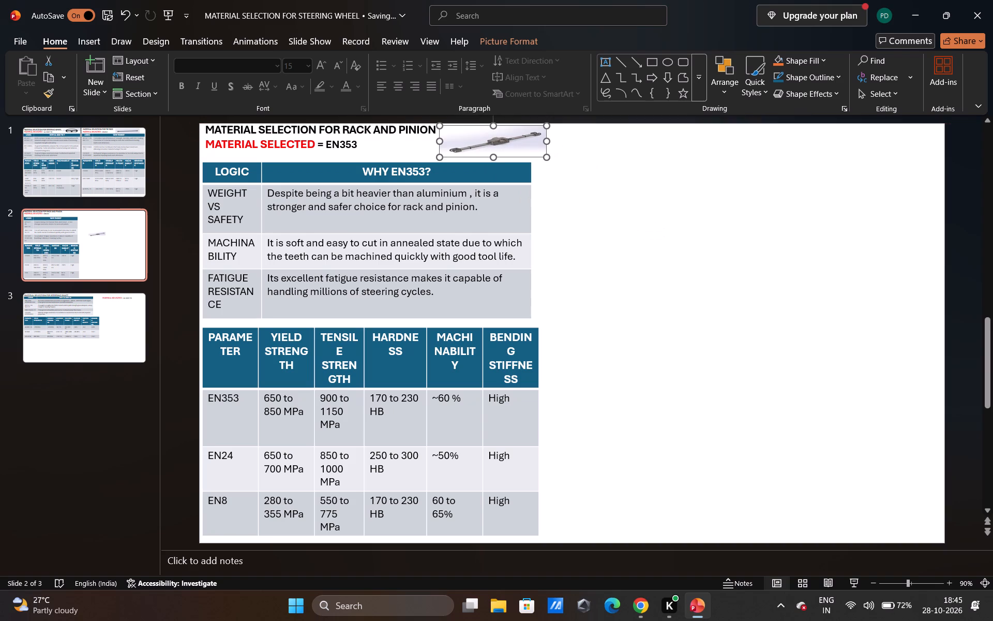
{"action": "left_click", "coordinate": [608, 191]}
Narrow the rack and pinion picture a little more and align its right edge with the parameter table's right edge.
{"action": "left_click", "coordinate": [530, 136]}
{"action": "left_click_drag", "start_coordinate": [546, 142], "coordinate": [532, 141]}
{"action": "left_click_drag", "start_coordinate": [489, 145], "coordinate": [488, 147]}
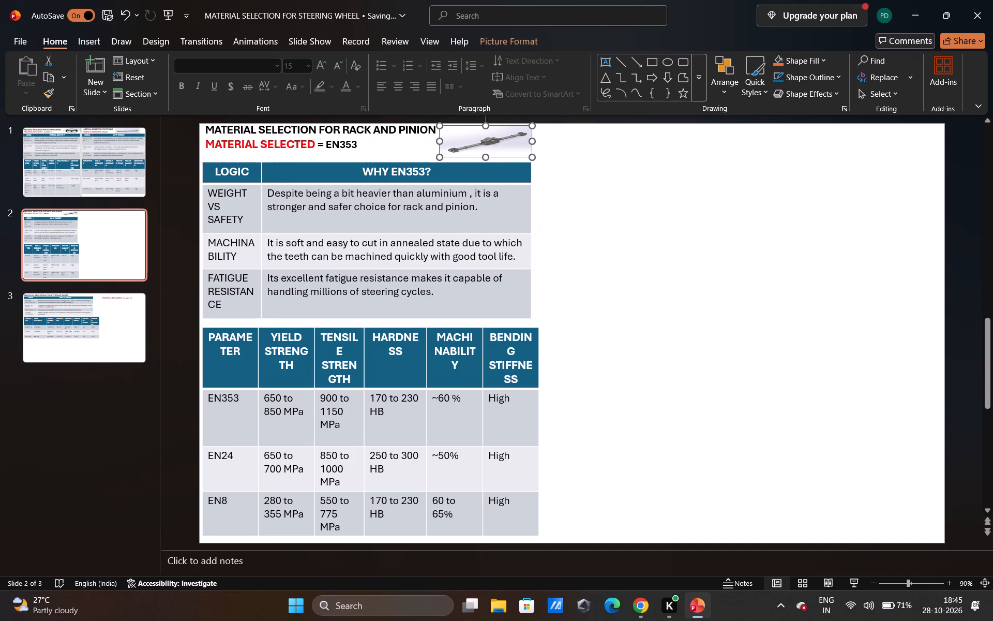
{"action": "left_click_drag", "start_coordinate": [488, 147], "coordinate": [495, 145]}
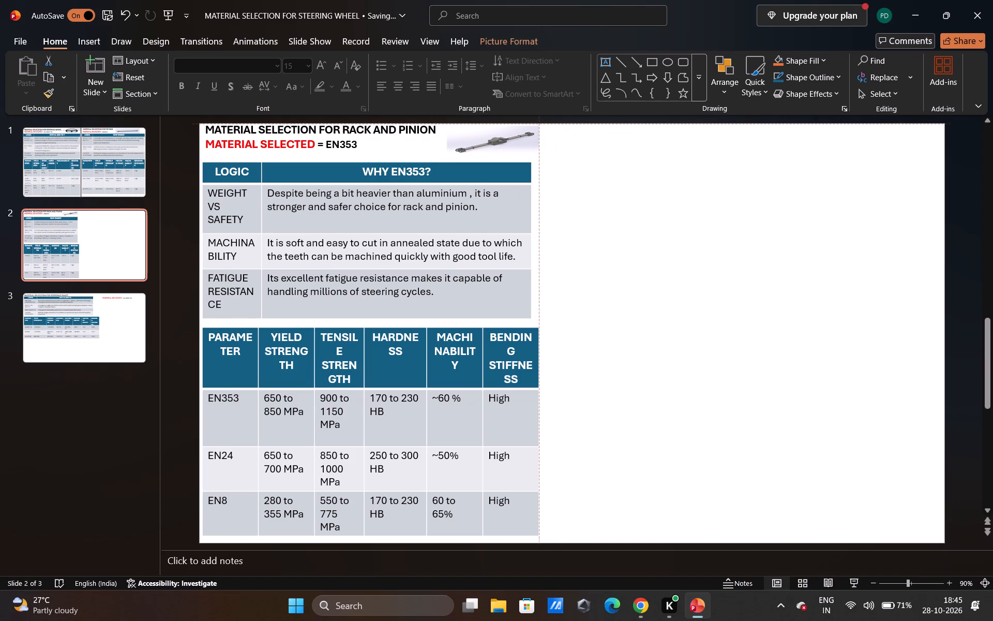
{"action": "left_click_drag", "start_coordinate": [495, 145], "coordinate": [493, 146]}
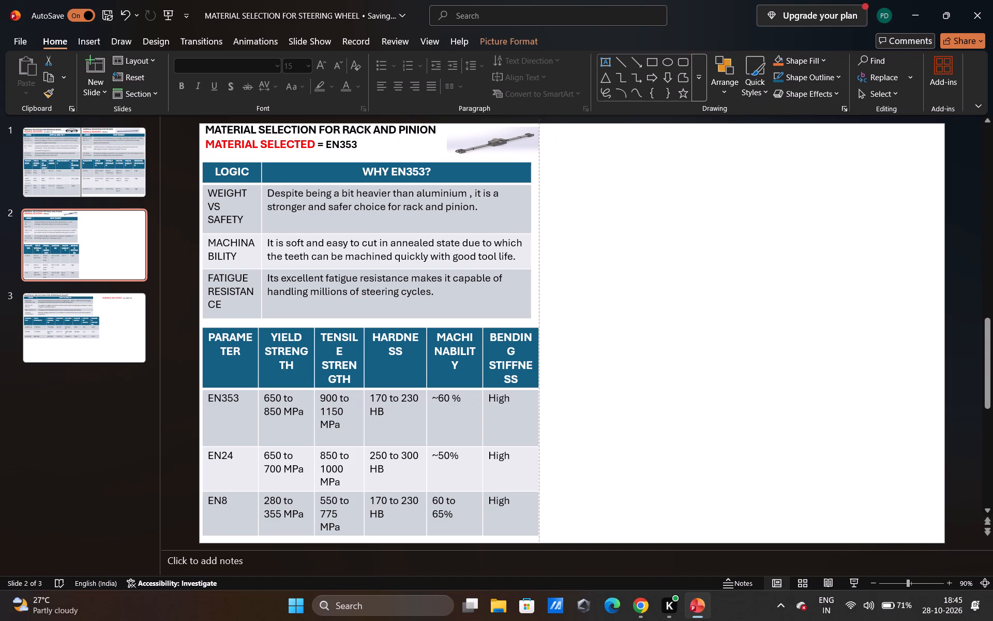
{"action": "left_click_drag", "start_coordinate": [493, 146], "coordinate": [495, 146]}
{"action": "left_click", "coordinate": [623, 183]}
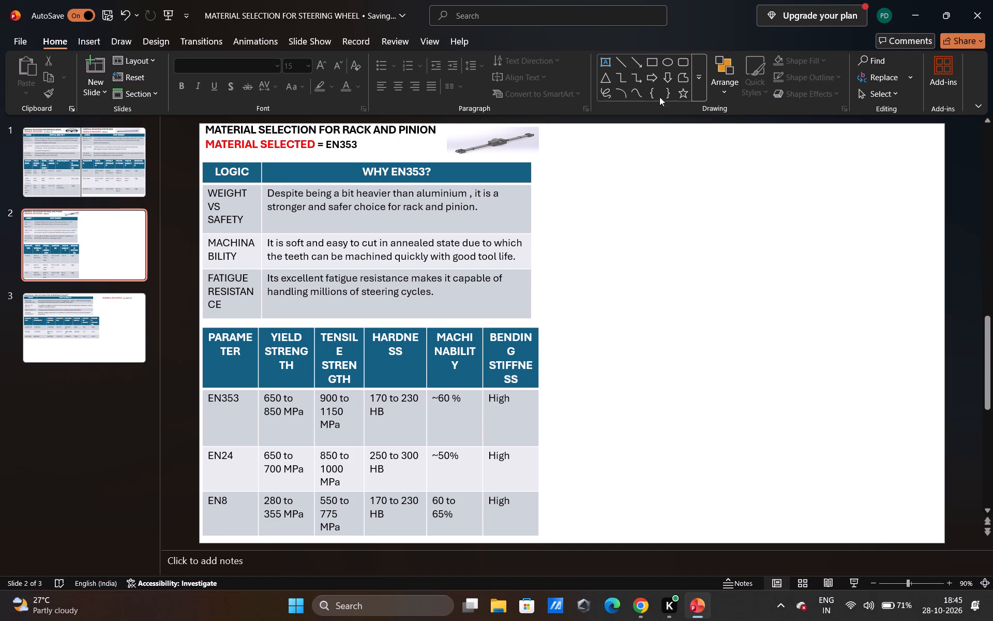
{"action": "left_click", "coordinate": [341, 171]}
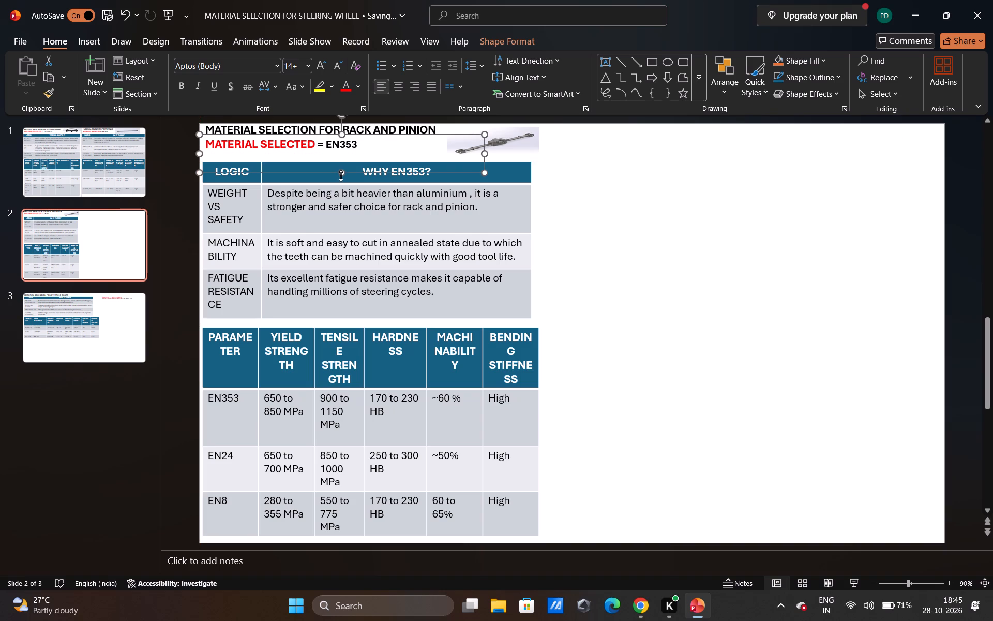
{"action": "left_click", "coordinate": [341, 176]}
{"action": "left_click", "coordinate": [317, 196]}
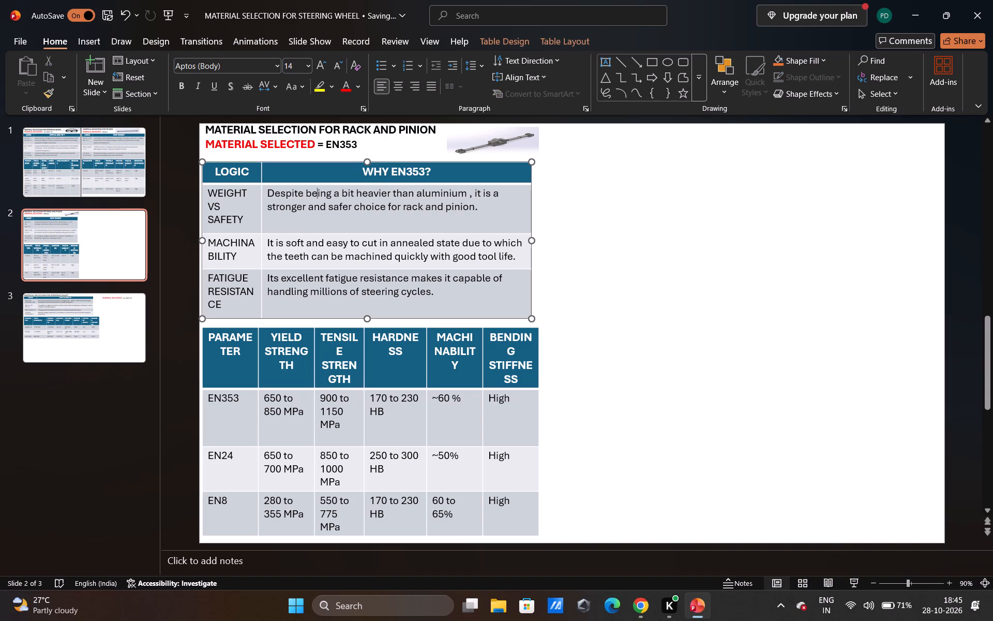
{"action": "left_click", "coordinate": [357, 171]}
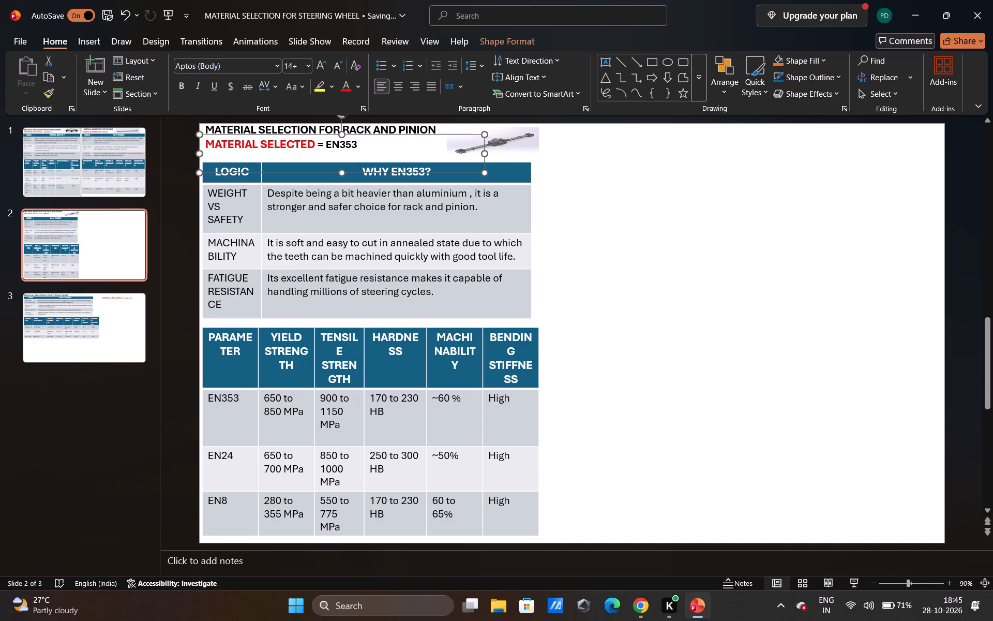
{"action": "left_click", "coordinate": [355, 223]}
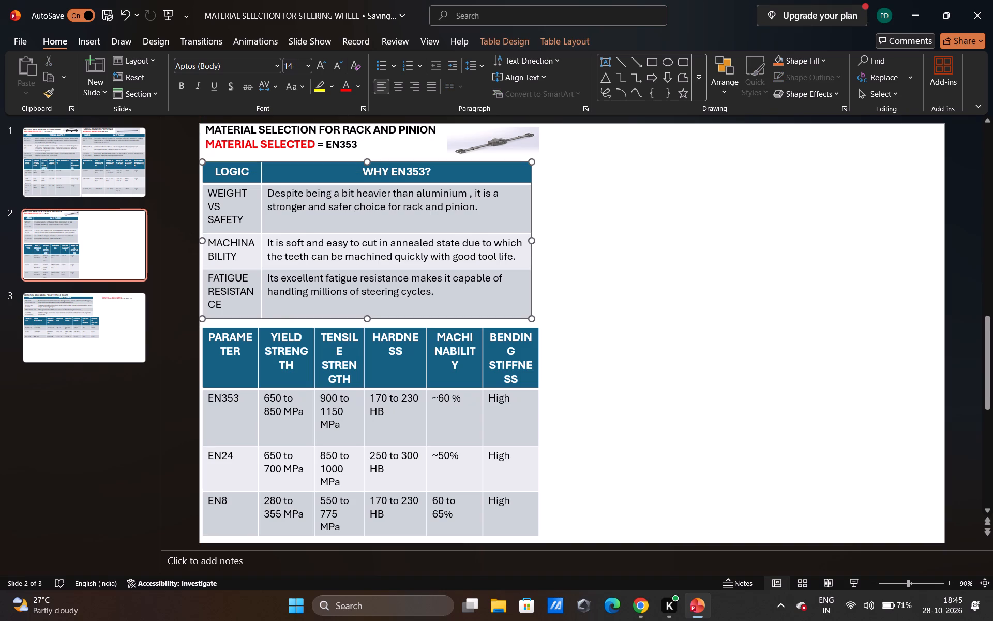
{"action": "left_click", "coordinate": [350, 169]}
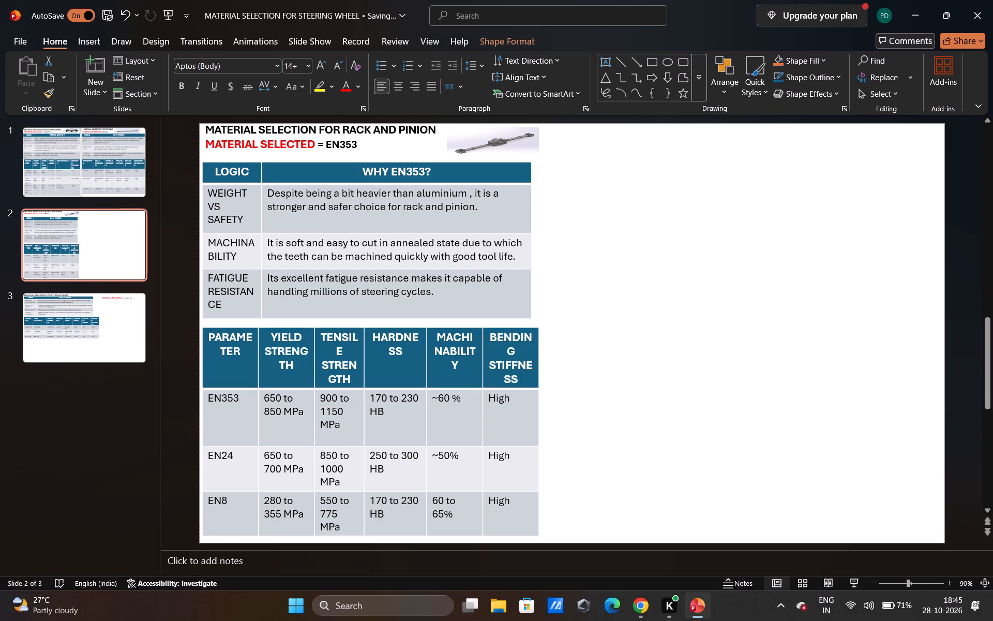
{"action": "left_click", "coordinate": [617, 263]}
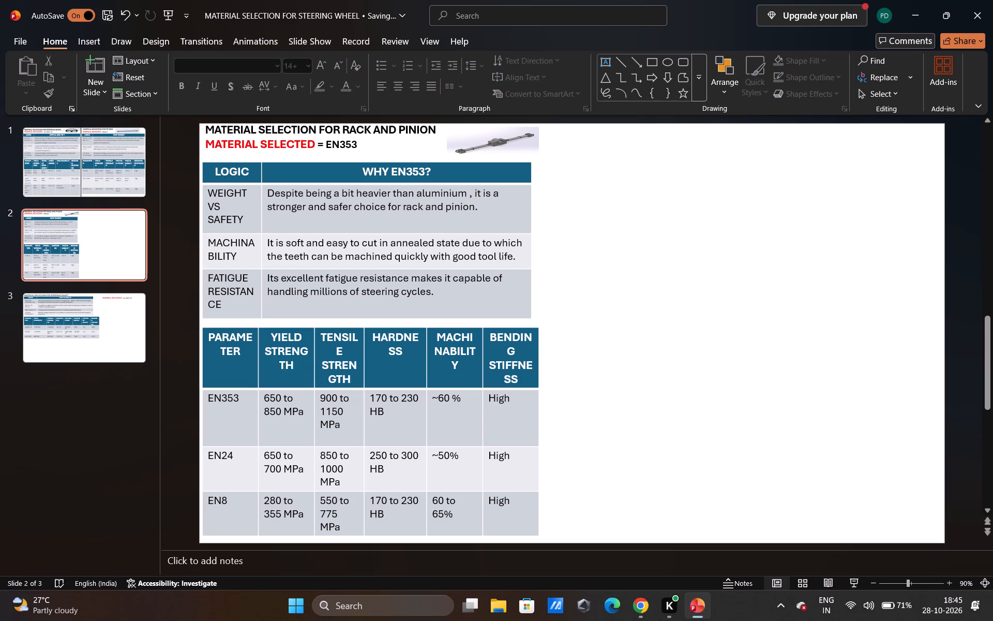
Move slide 2's logic table down slightly so it sits just above the parameter table.
{"action": "left_click", "coordinate": [524, 261]}
{"action": "left_click_drag", "start_coordinate": [530, 256], "coordinate": [530, 259]}
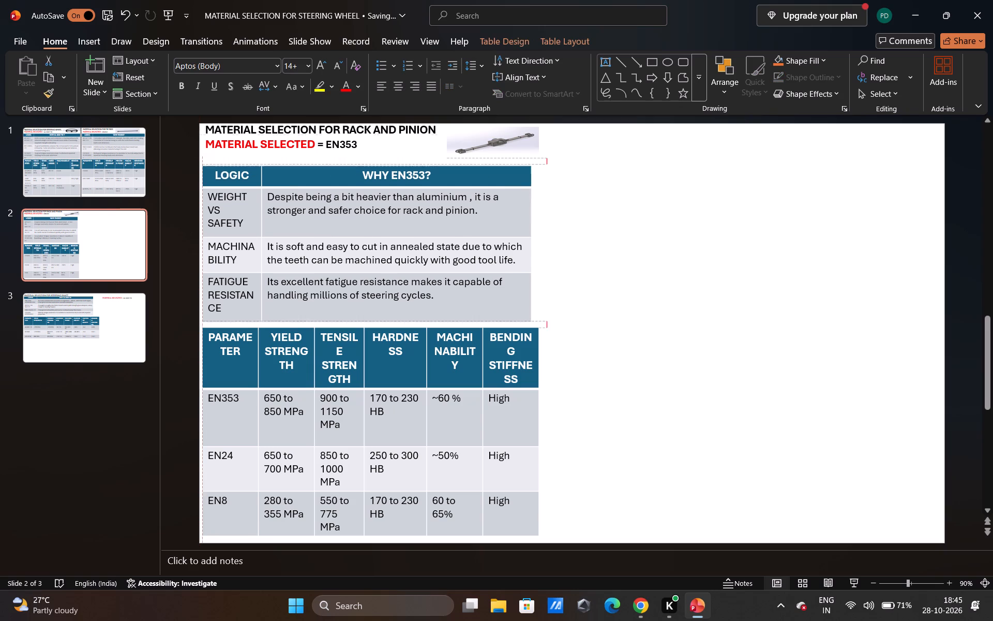
{"action": "left_click_drag", "start_coordinate": [530, 259], "coordinate": [530, 262]}
{"action": "left_click", "coordinate": [577, 255]}
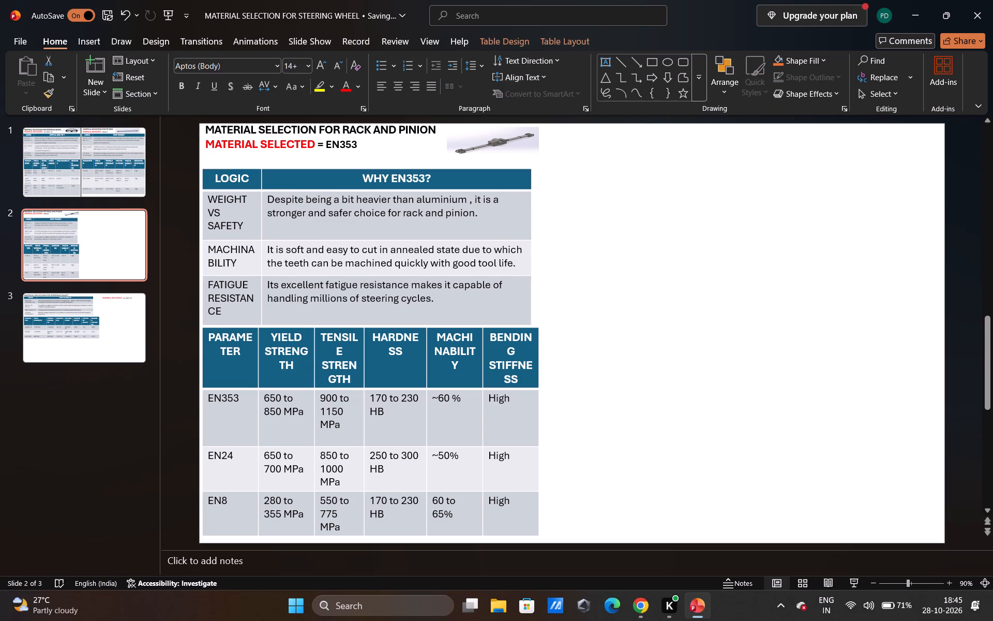
Stretch the rack and pinion picture's bottom edge down toward the logic table.
{"action": "left_click", "coordinate": [507, 149]}
{"action": "left_click_drag", "start_coordinate": [494, 157], "coordinate": [494, 161]}
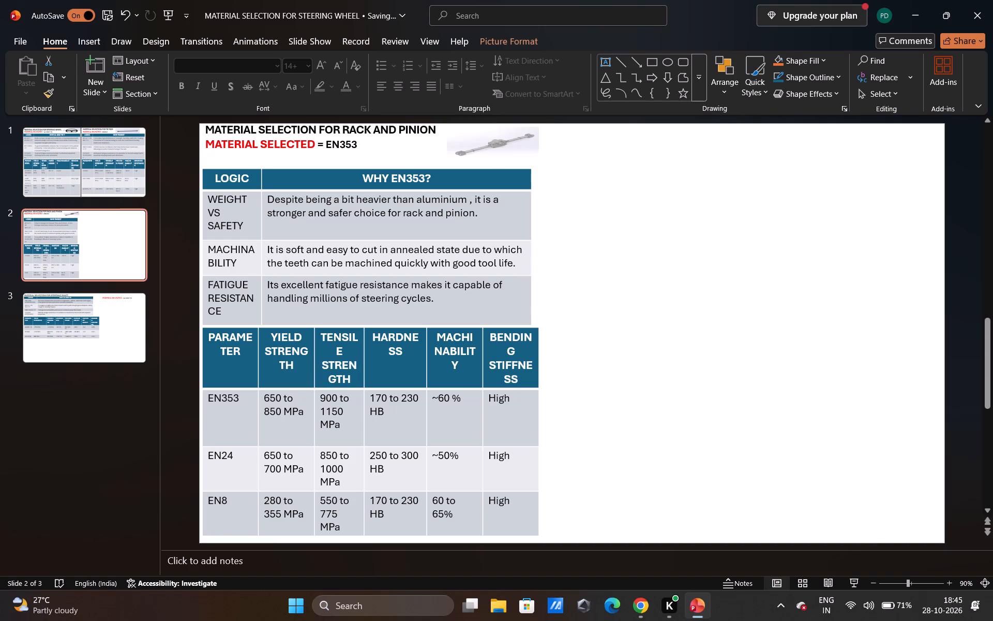
{"action": "left_click_drag", "start_coordinate": [494, 161], "coordinate": [494, 165]}
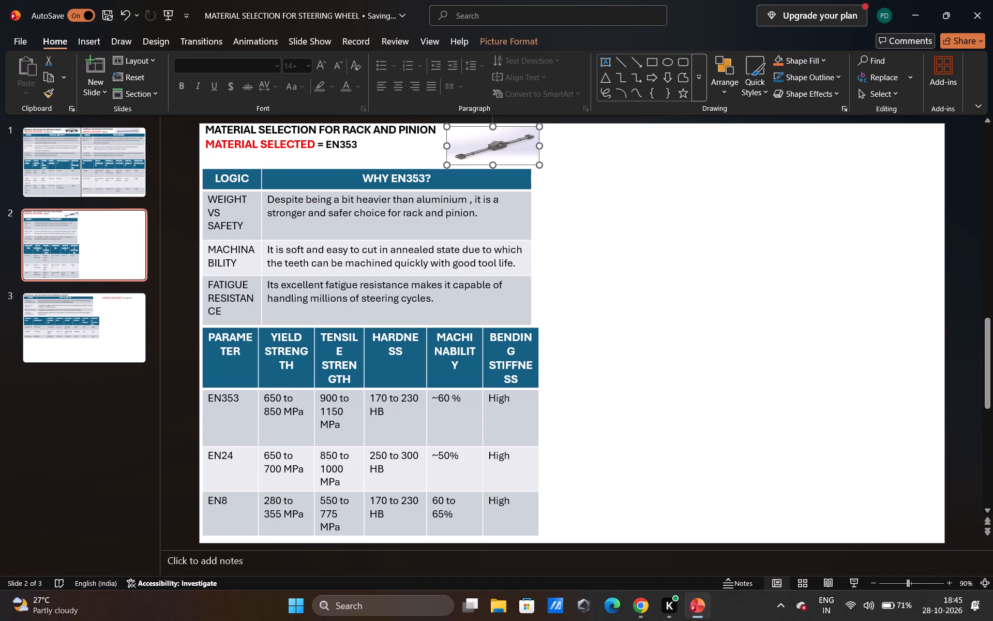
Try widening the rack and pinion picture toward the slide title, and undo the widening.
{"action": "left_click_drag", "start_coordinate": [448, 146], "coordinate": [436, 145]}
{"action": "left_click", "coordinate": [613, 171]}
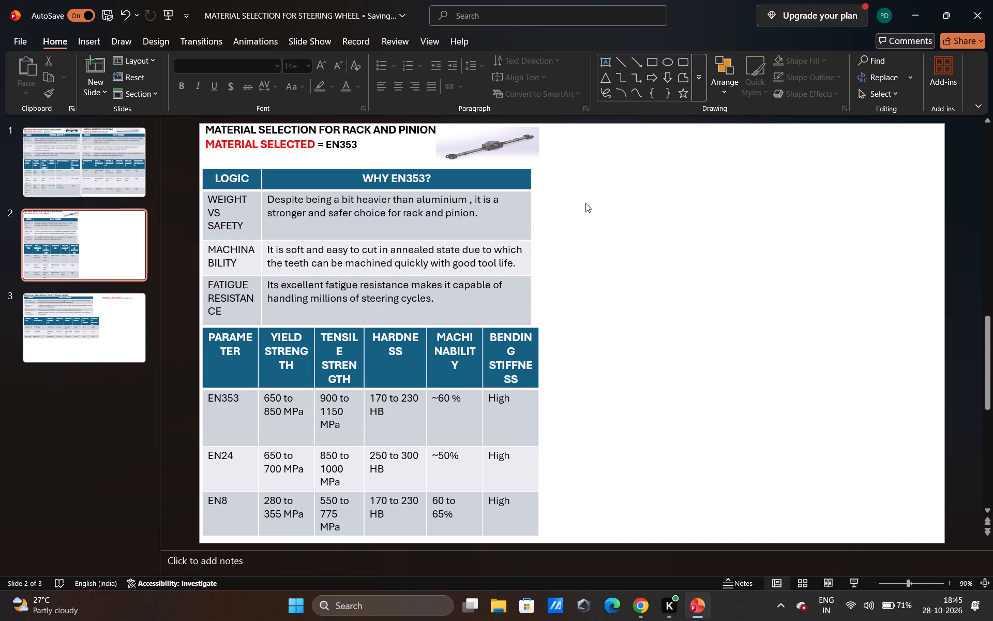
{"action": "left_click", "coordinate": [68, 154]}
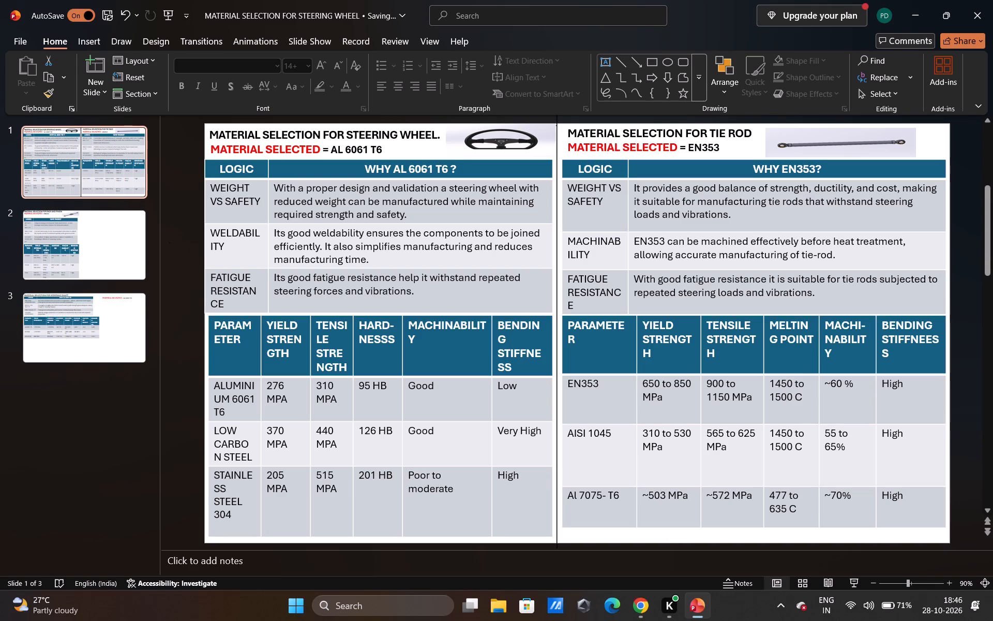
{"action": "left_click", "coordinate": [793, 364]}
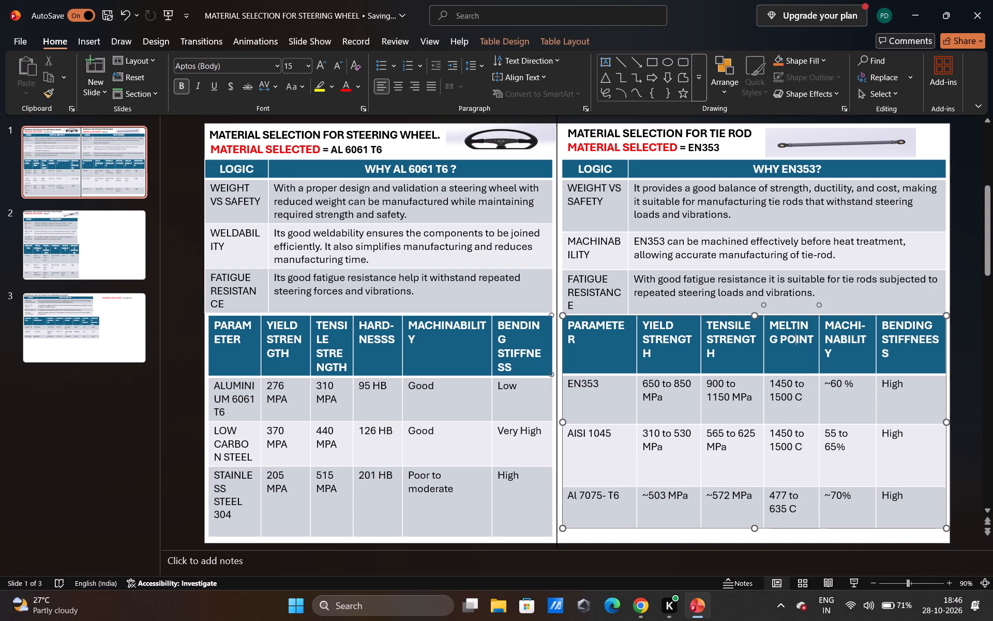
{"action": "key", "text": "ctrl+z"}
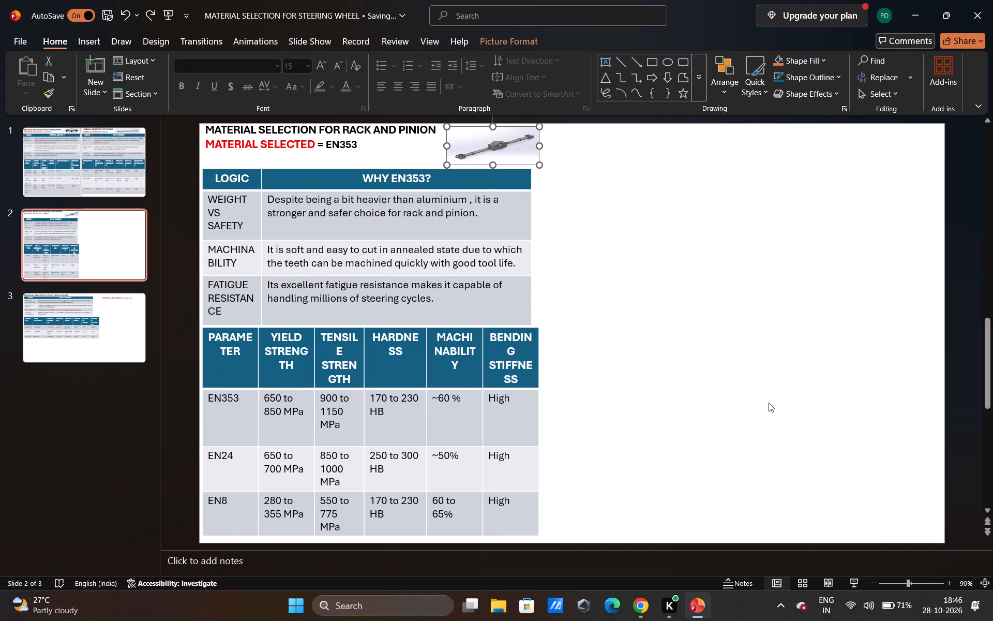
Delete the Melting Point column from the tie rod parameter table on slide 1.
{"action": "left_click", "coordinate": [100, 157]}
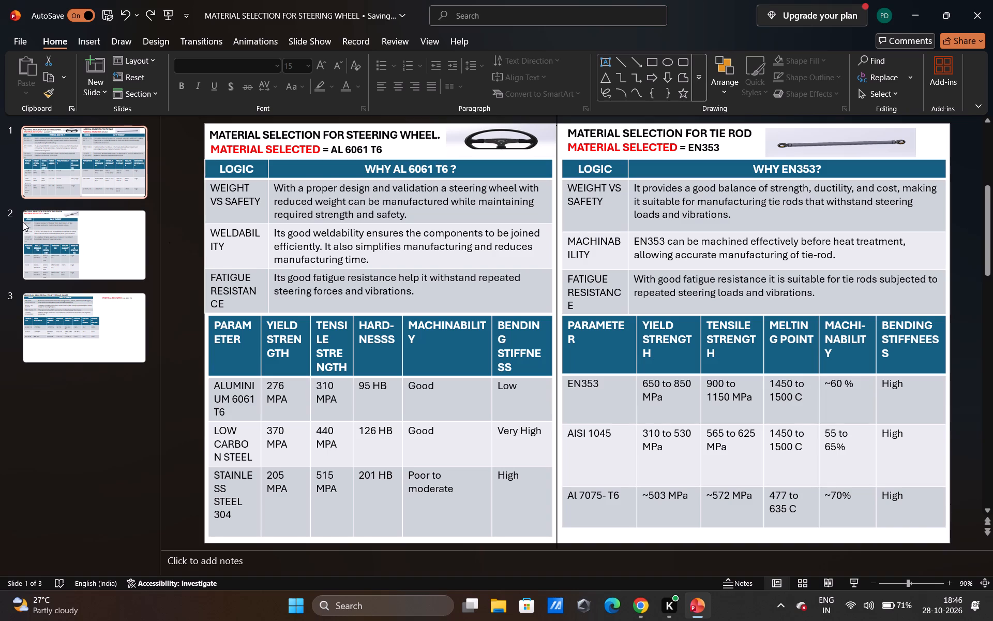
{"action": "left_click", "coordinate": [128, 250]}
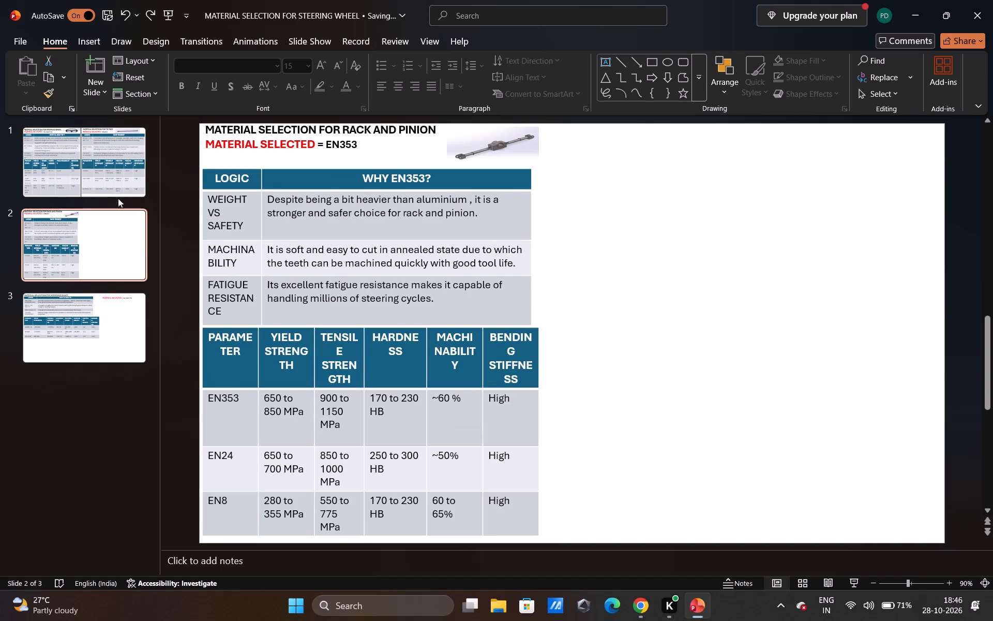
{"action": "left_click", "coordinate": [115, 185]}
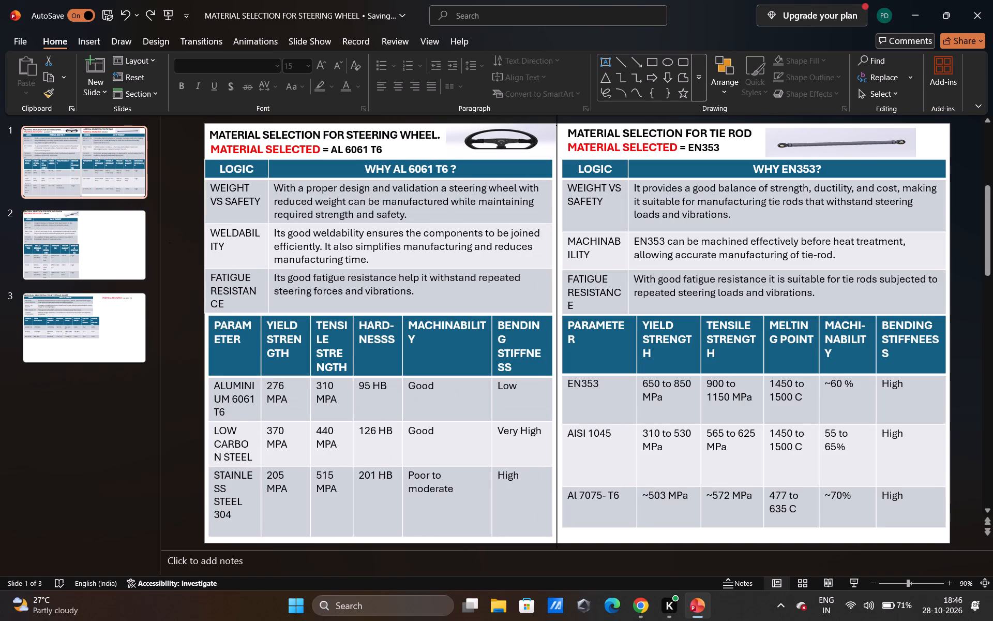
{"action": "right_click", "coordinate": [791, 357]}
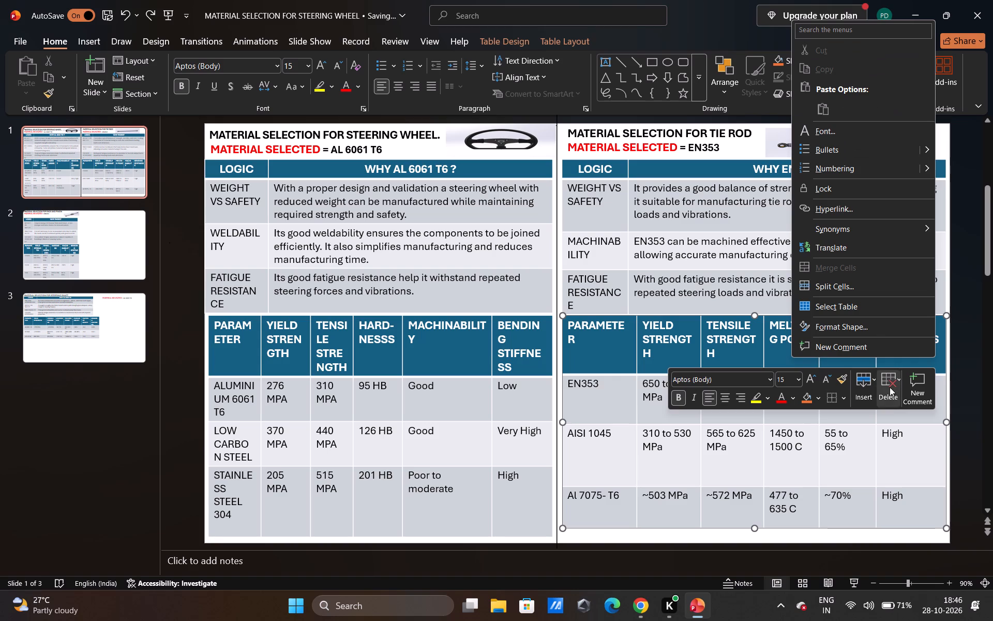
{"action": "left_click", "coordinate": [888, 389]}
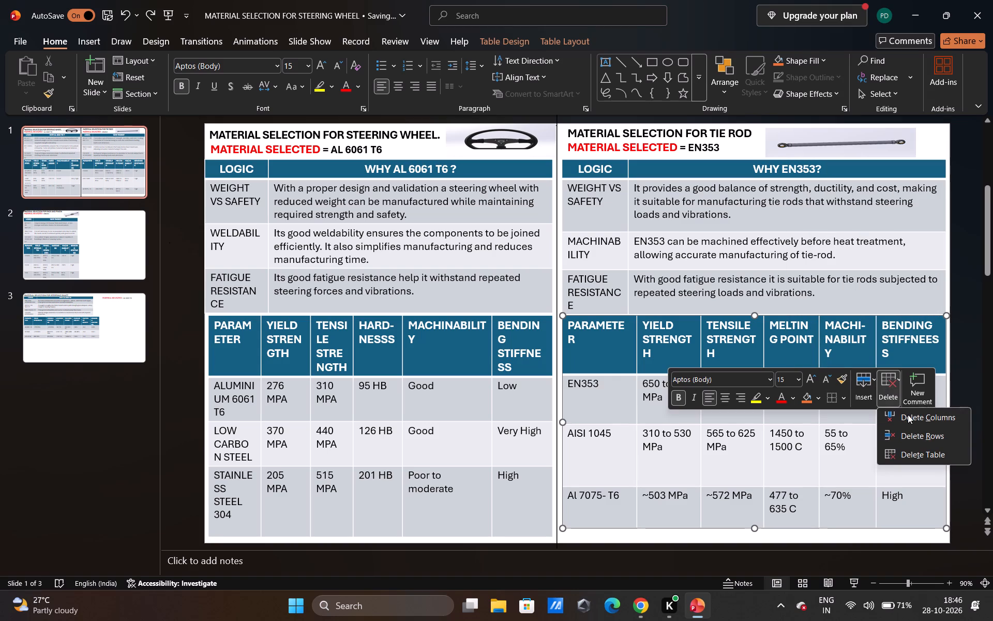
{"action": "left_click", "coordinate": [908, 415]}
Insert an empty column between Tensile Strength and Machinability in the tie rod parameter table.
{"action": "left_click", "coordinate": [746, 367]}
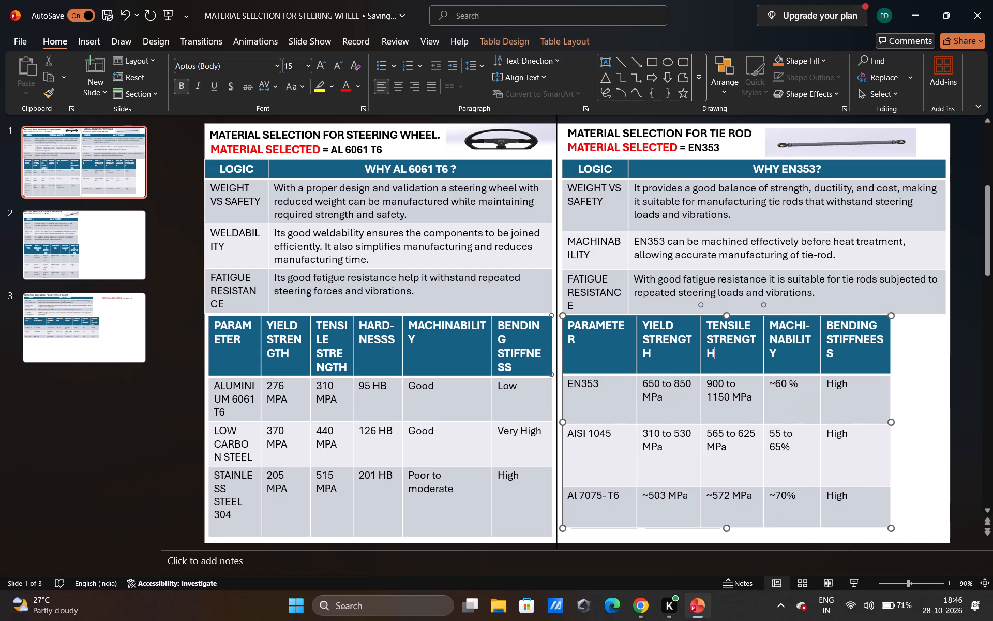
{"action": "left_click", "coordinate": [747, 361]}
{"action": "right_click", "coordinate": [747, 361]}
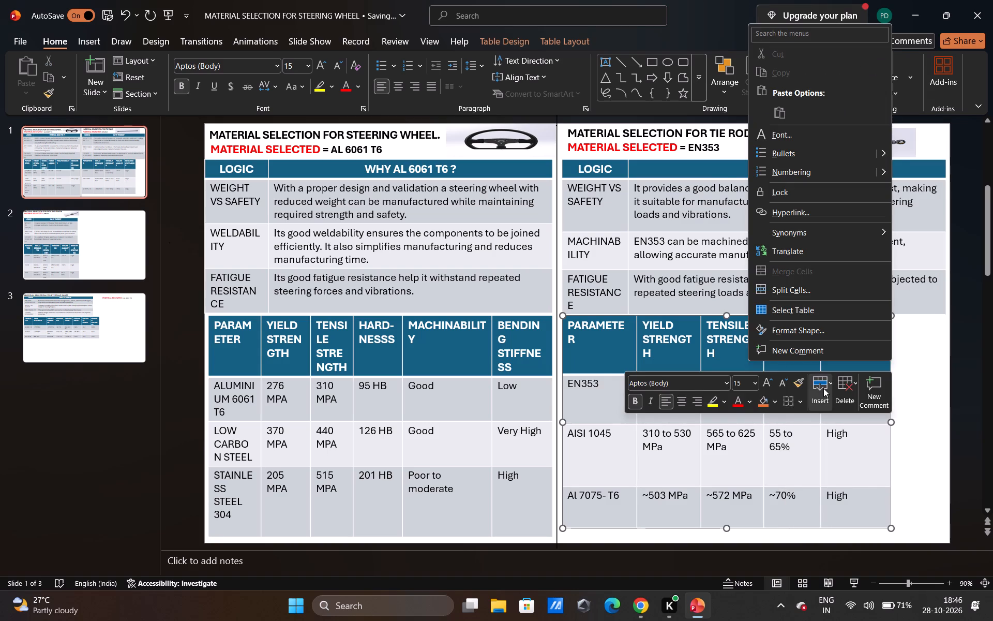
{"action": "left_click", "coordinate": [823, 388]}
{"action": "left_click", "coordinate": [847, 435]}
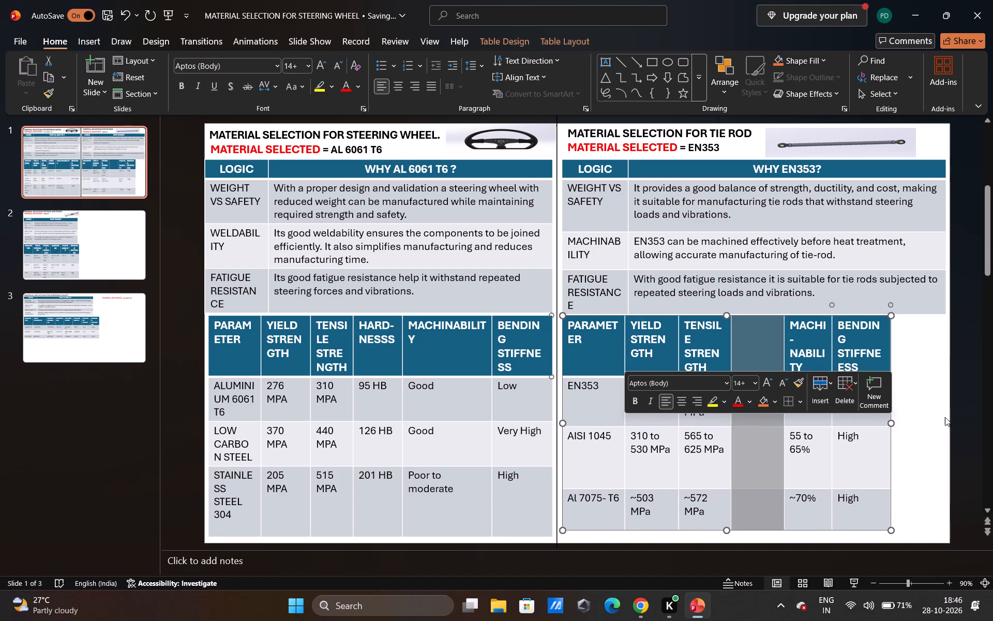
Enter HARD-NESS as the heading of the empty column in the tie rod parameter table.
{"action": "left_click", "coordinate": [772, 342]}
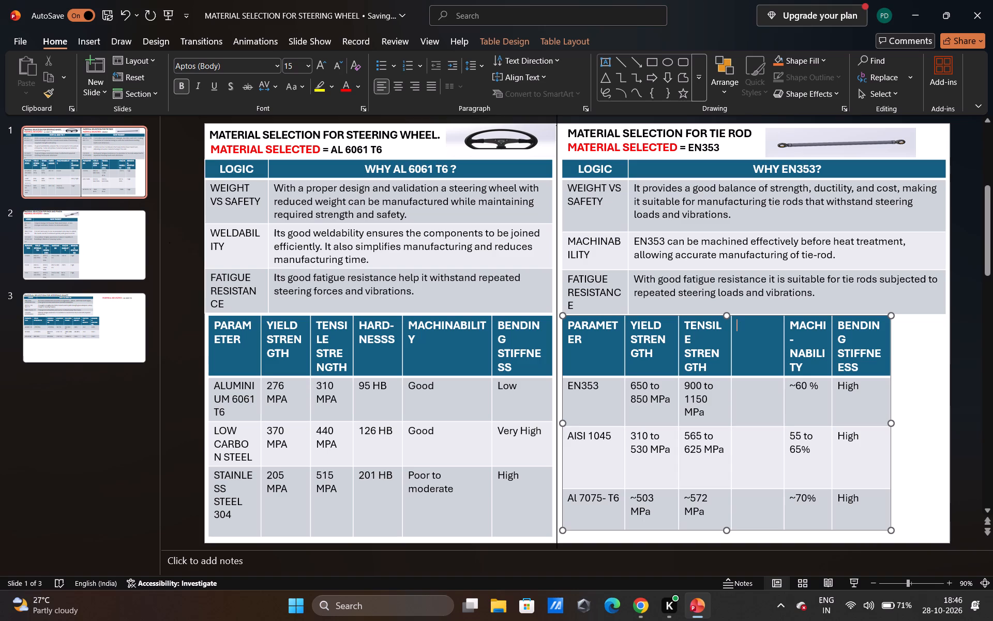
{"action": "type", "text": "HARD"}
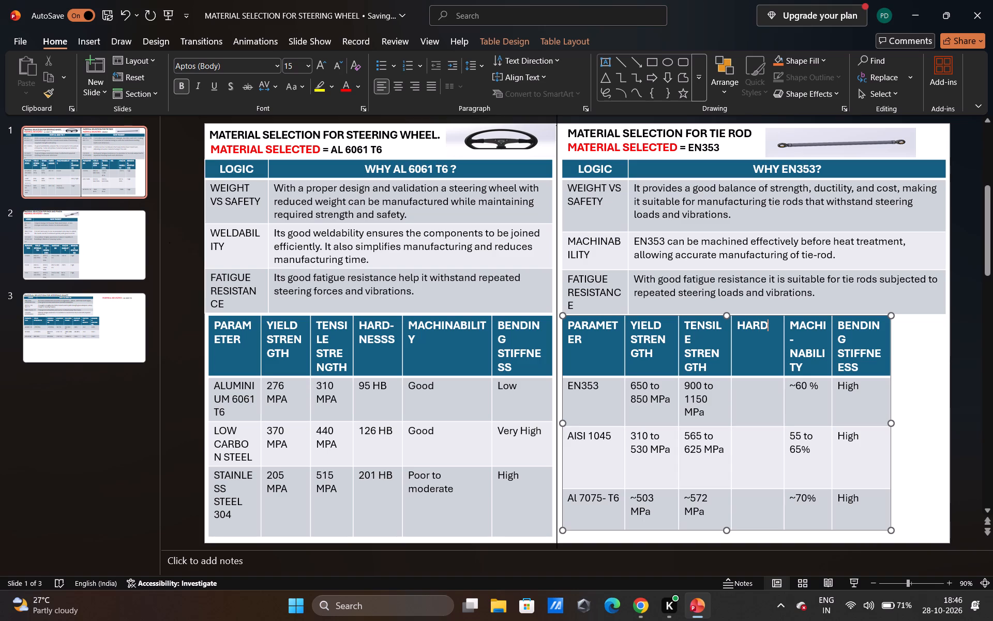
{"action": "type", "text": "NESS"}
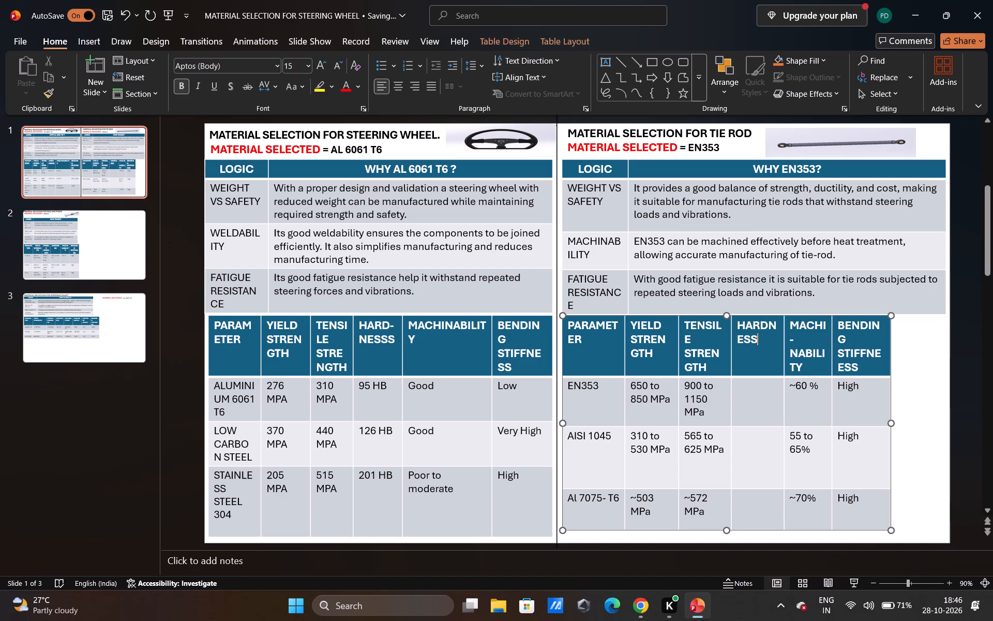
{"action": "left_click", "coordinate": [777, 326]}
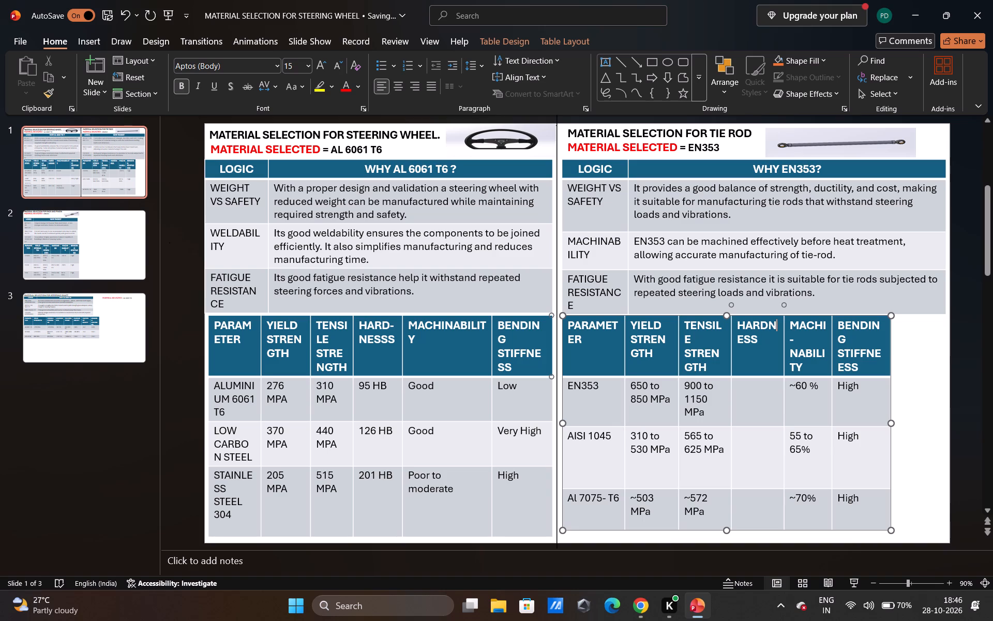
{"action": "key", "text": "minus"}
Widen the tie rod parameter table to match the logic table above it and extend its bottom edge slightly.
{"action": "left_click_drag", "start_coordinate": [865, 439], "coordinate": [840, 435]}
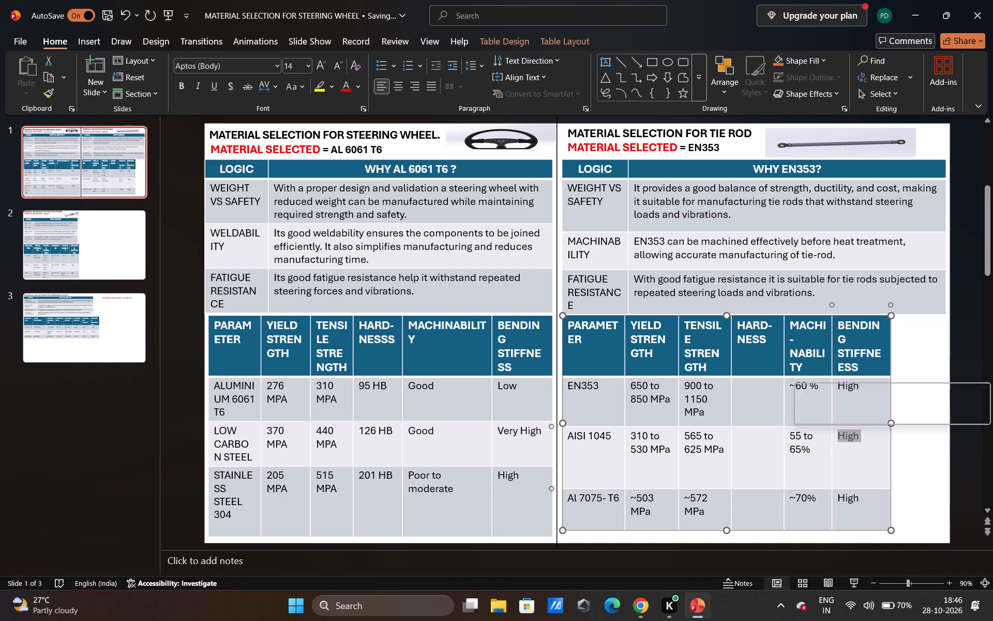
{"action": "left_click", "coordinate": [939, 465]}
{"action": "left_click", "coordinate": [885, 419]}
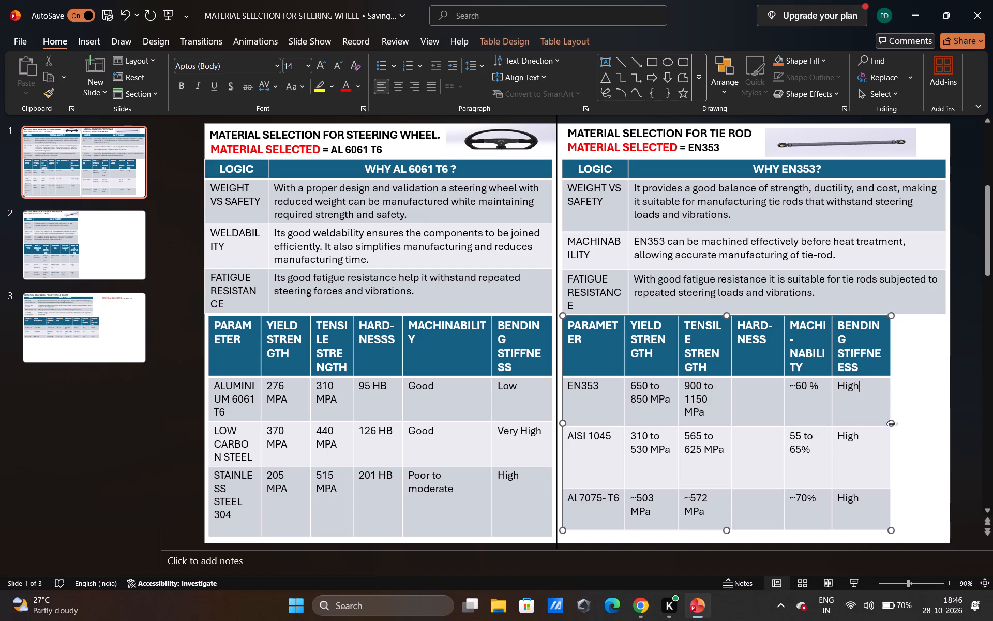
{"action": "left_click_drag", "start_coordinate": [892, 423], "coordinate": [938, 420]}
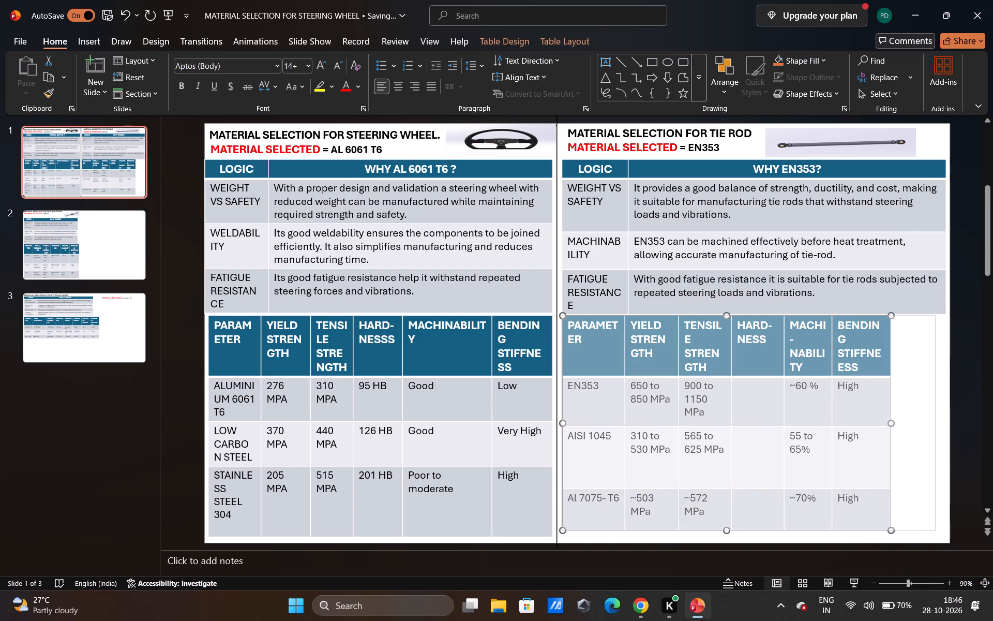
{"action": "left_click_drag", "start_coordinate": [938, 420], "coordinate": [944, 418]}
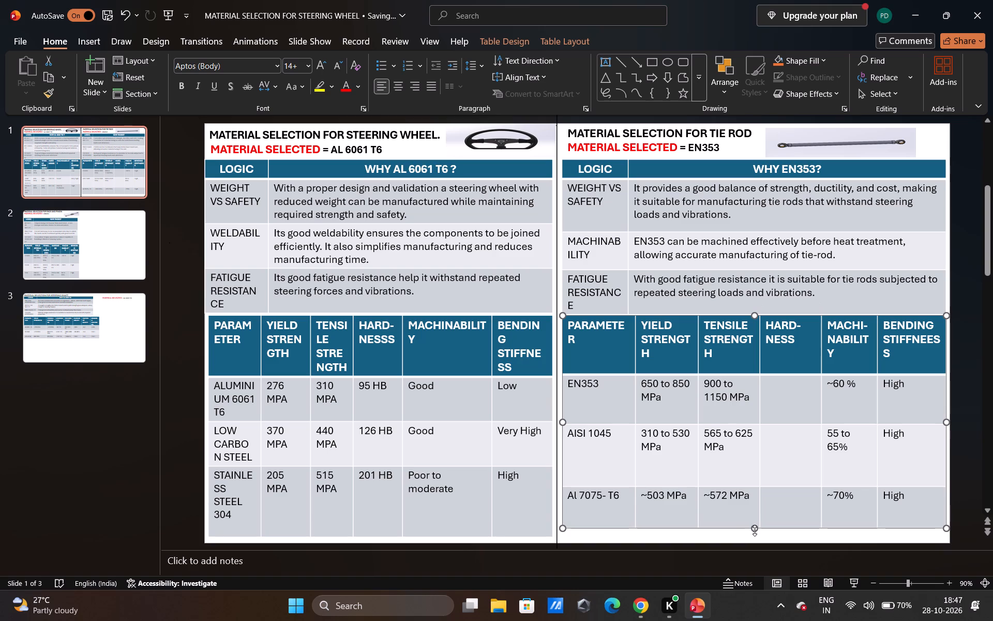
{"action": "left_click_drag", "start_coordinate": [755, 530], "coordinate": [756, 536]}
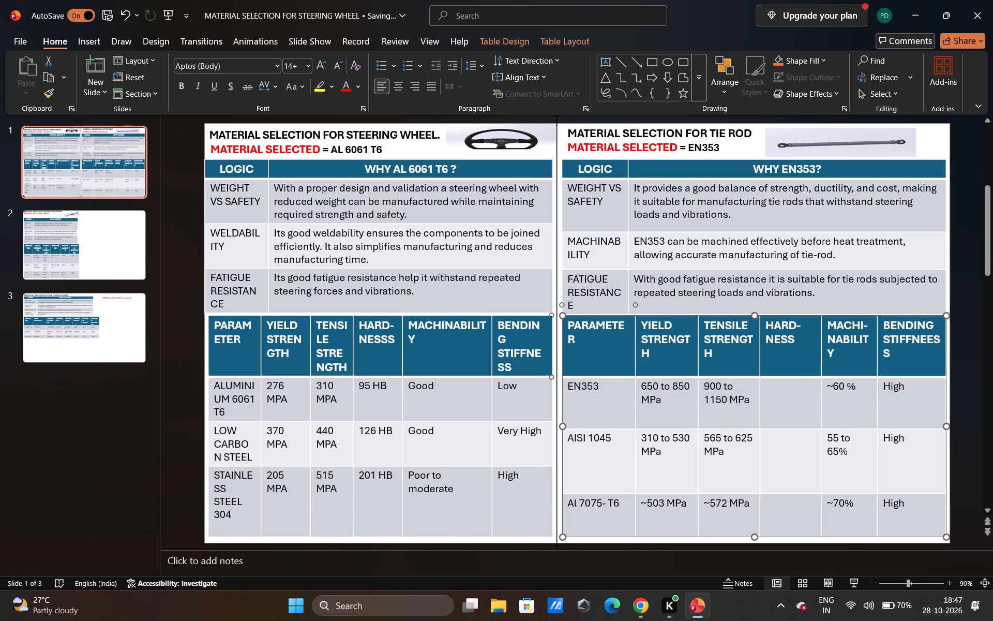